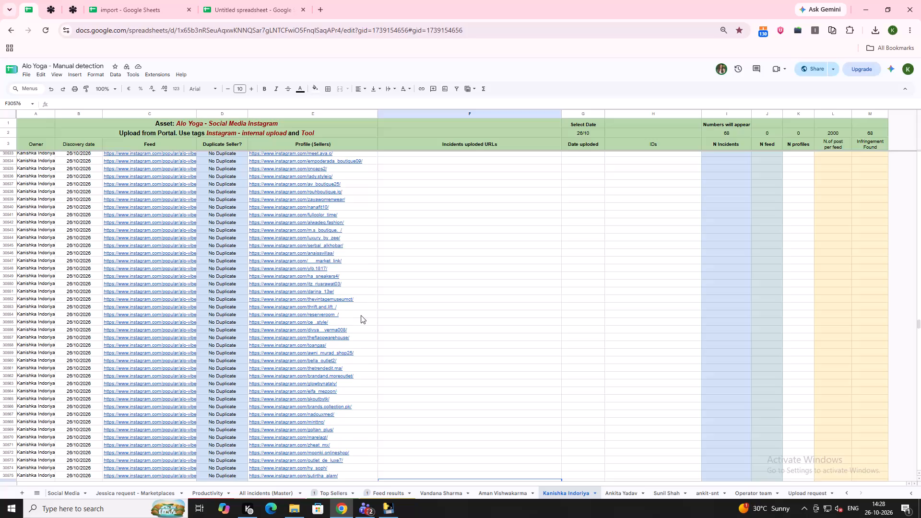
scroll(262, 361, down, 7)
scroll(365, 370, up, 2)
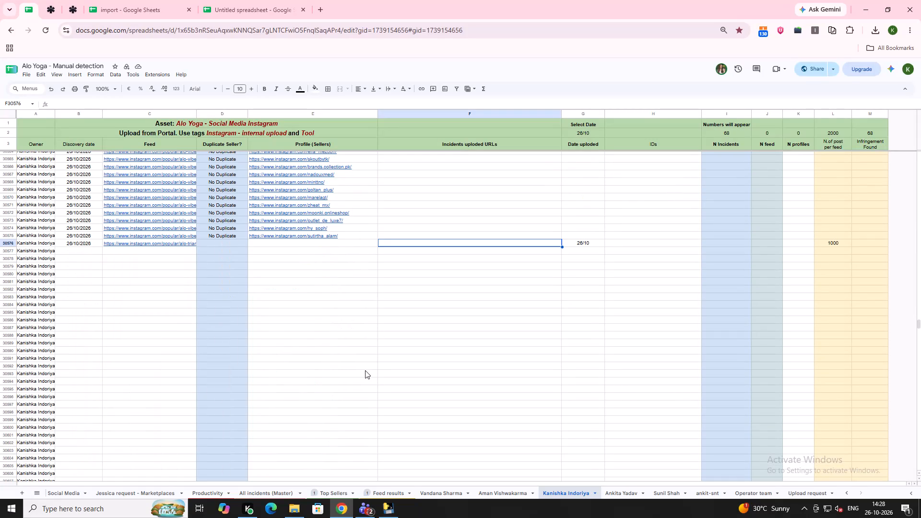
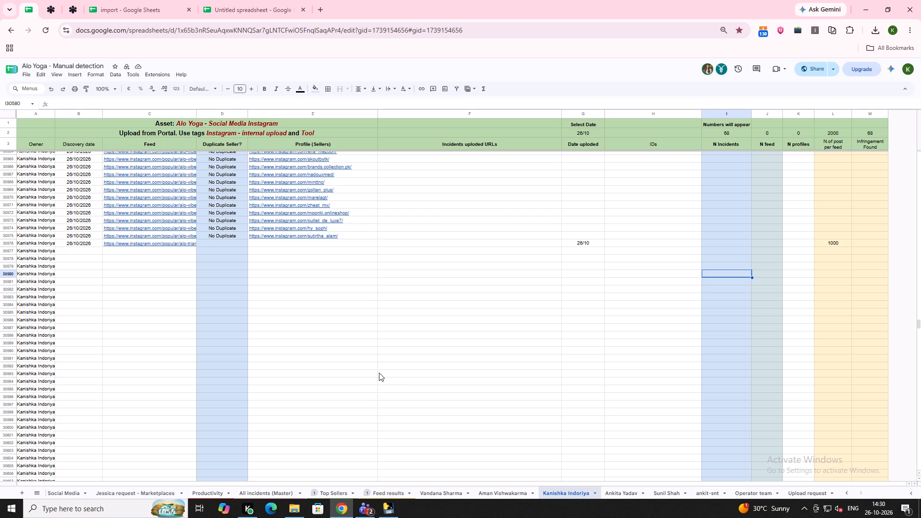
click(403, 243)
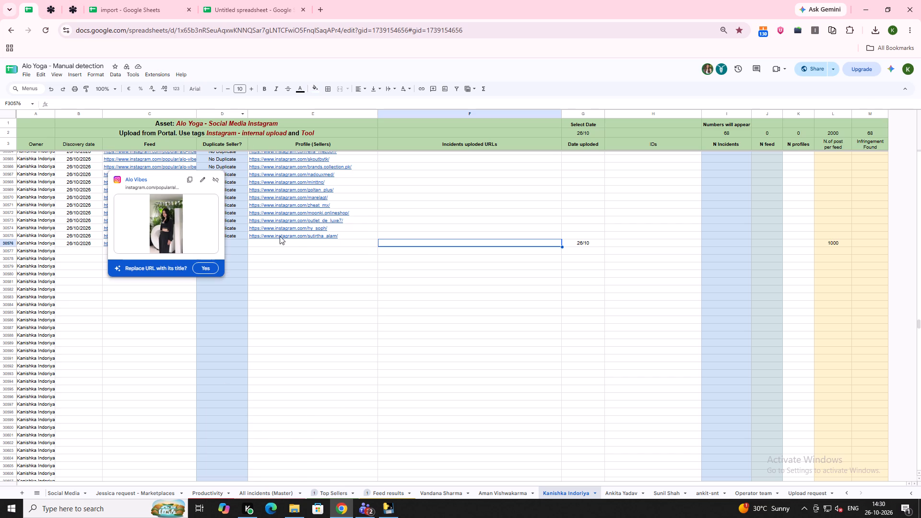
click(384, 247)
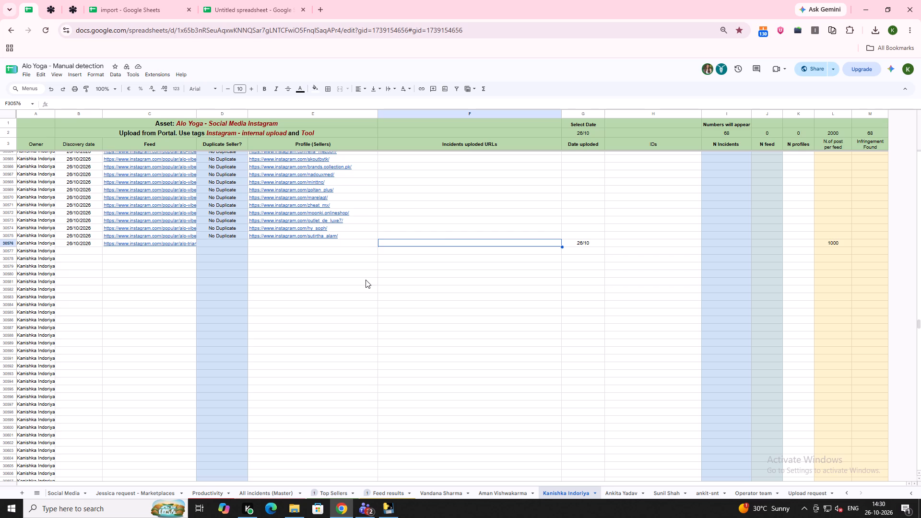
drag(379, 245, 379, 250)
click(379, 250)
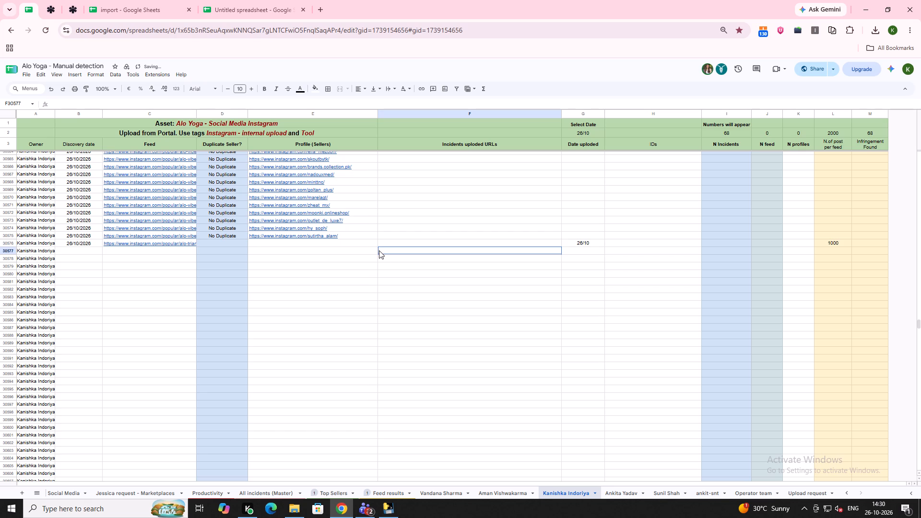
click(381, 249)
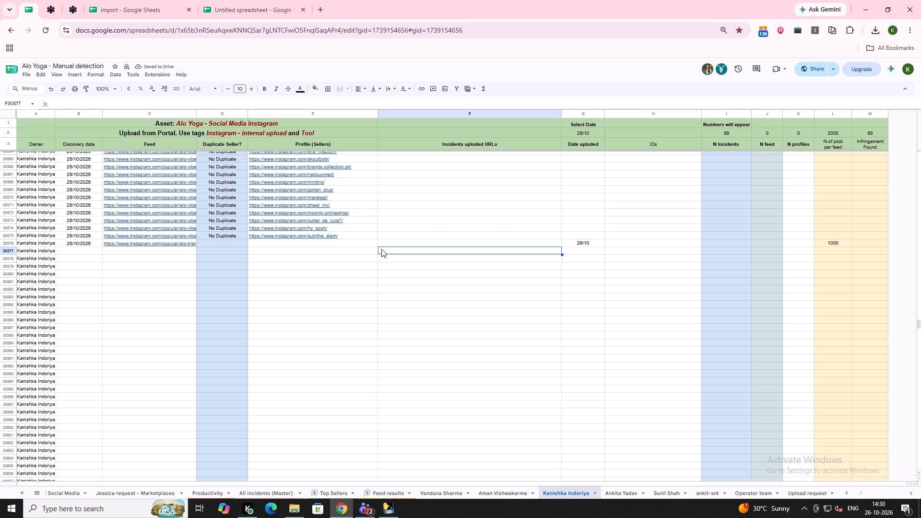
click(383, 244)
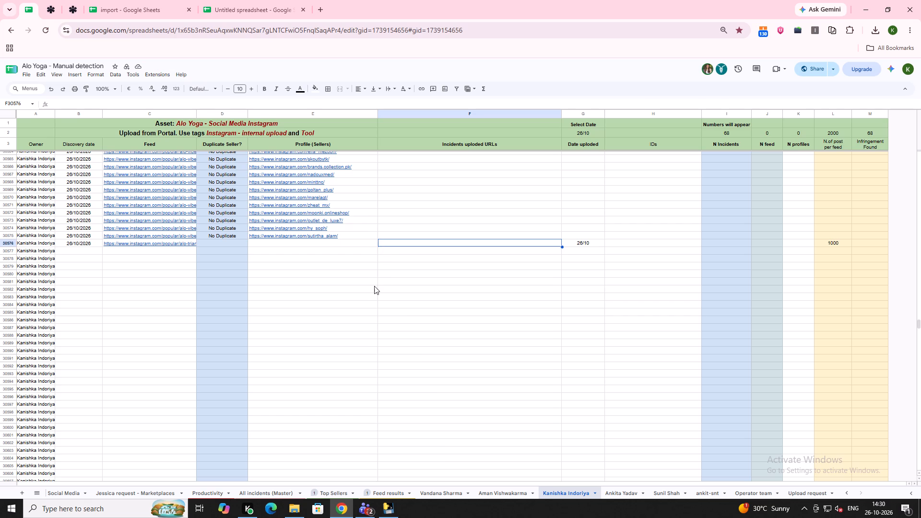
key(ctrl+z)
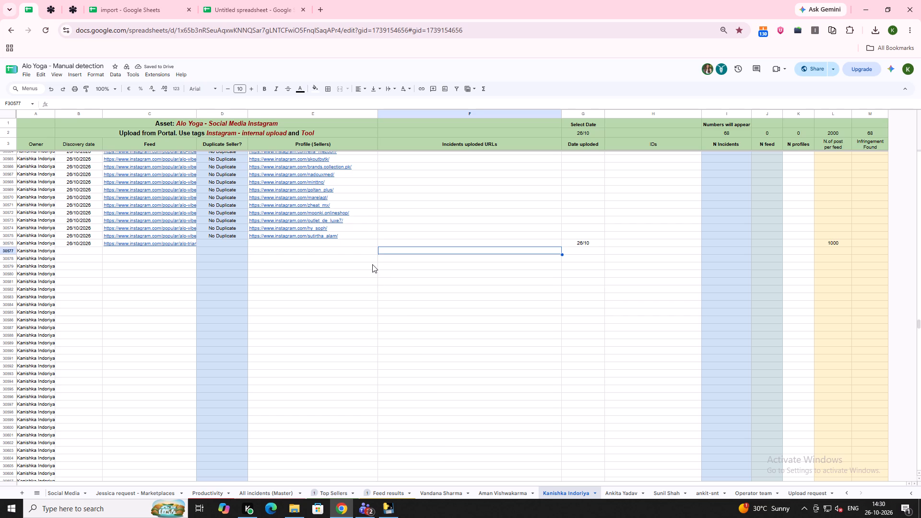
Switch to the running AloOCR.exe console window to check the progress of the image detection run.
click(388, 508)
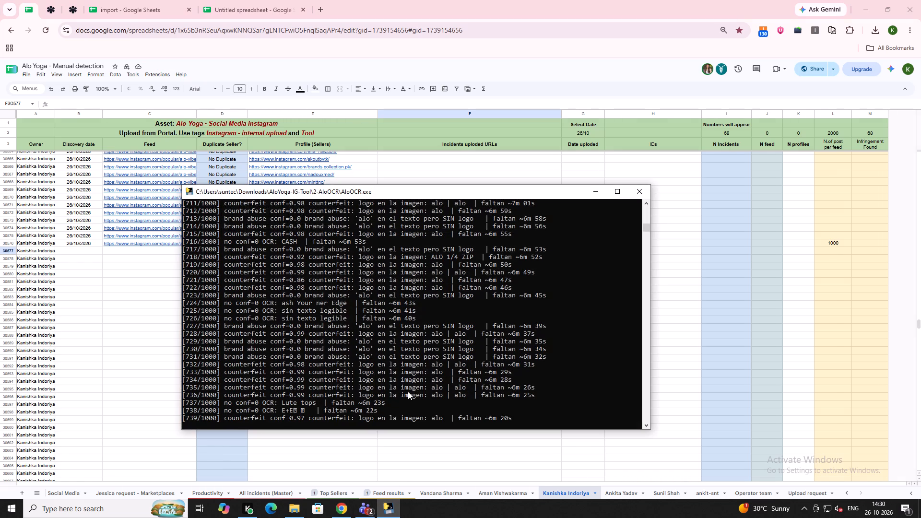
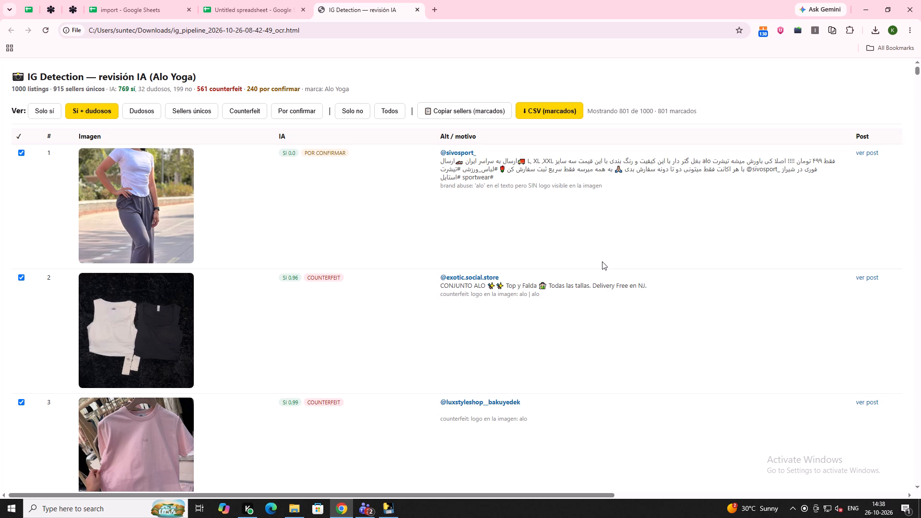
Filter the Alo Yoga IG Detection review list to show only the Counterfeit listings.
triple_click(249, 112)
triple_click(249, 112)
triple_click(249, 112)
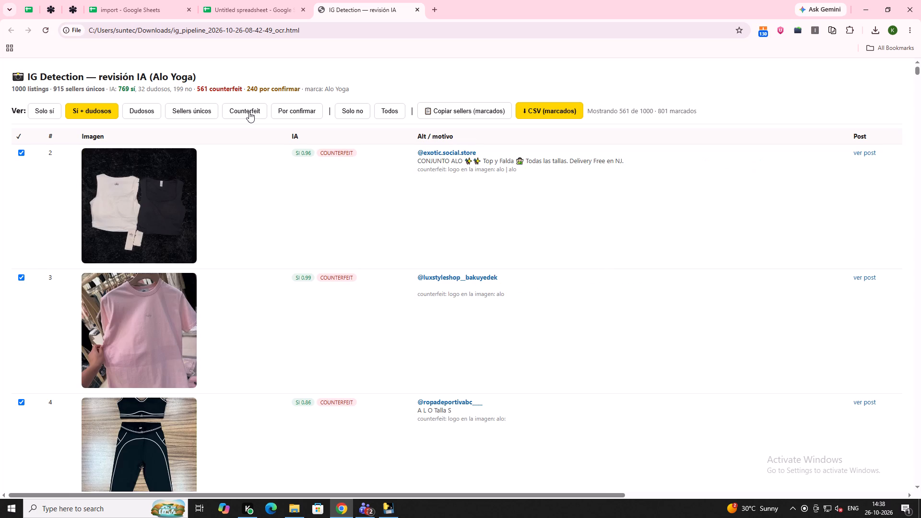
click(248, 110)
click(239, 102)
click(244, 106)
Review the first counterfeit listings and unmark the "NO VENDEDOR?" listings 17 and 40.
scroll(274, 251, down, 19)
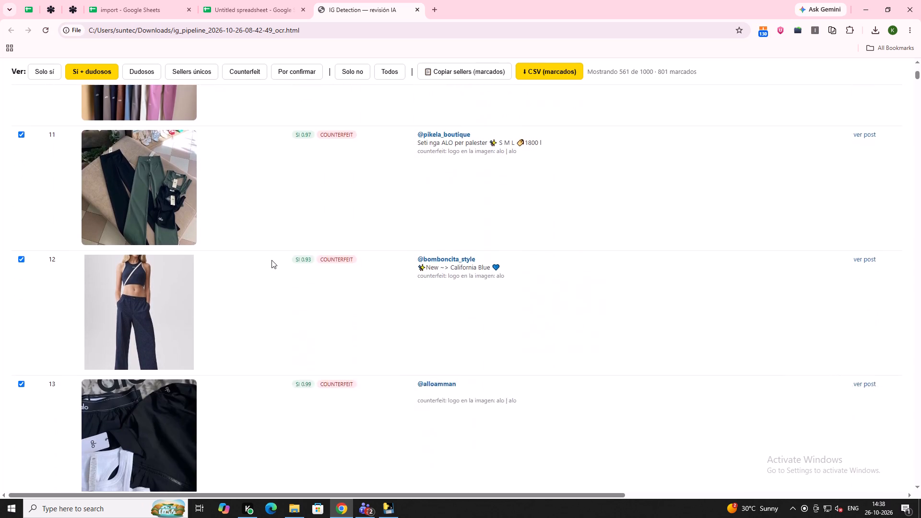
scroll(272, 260, down, 13)
scroll(235, 340, up, 2)
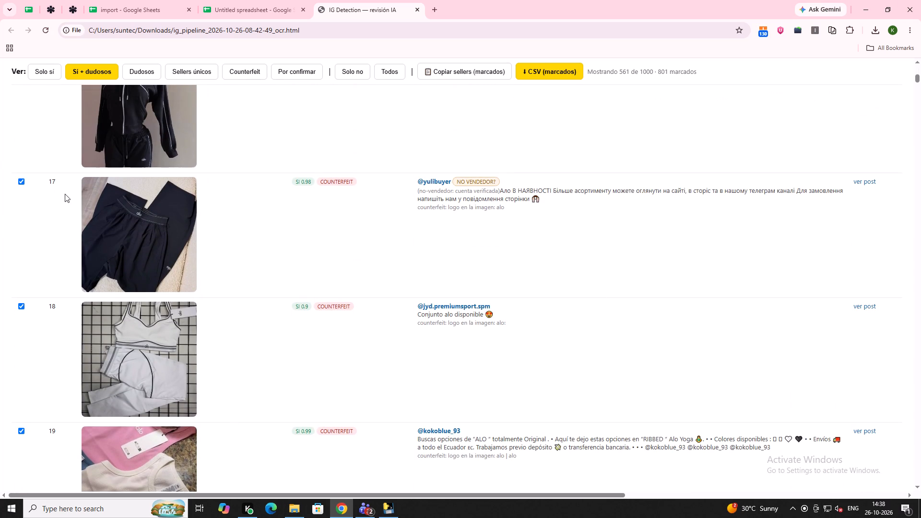
click(20, 182)
scroll(118, 213, down, 7)
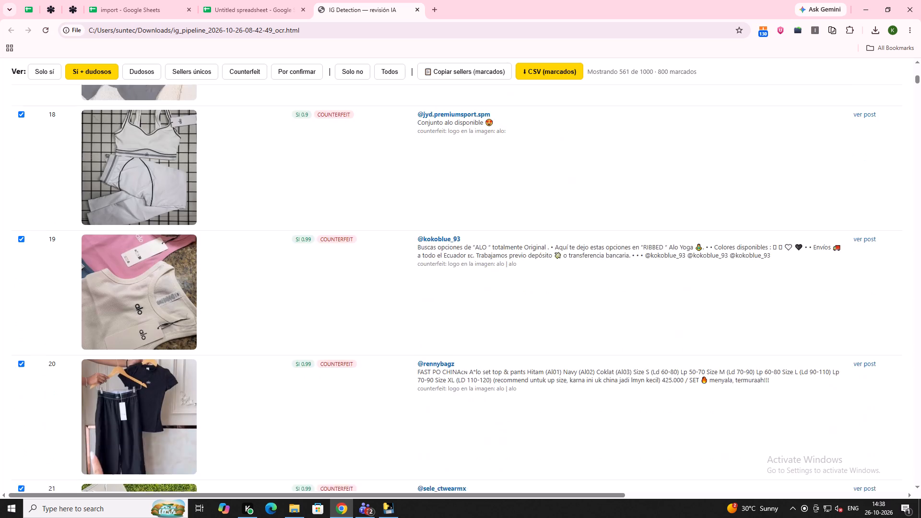
scroll(142, 229, down, 4)
scroll(144, 229, up, 1)
scroll(144, 229, down, 14)
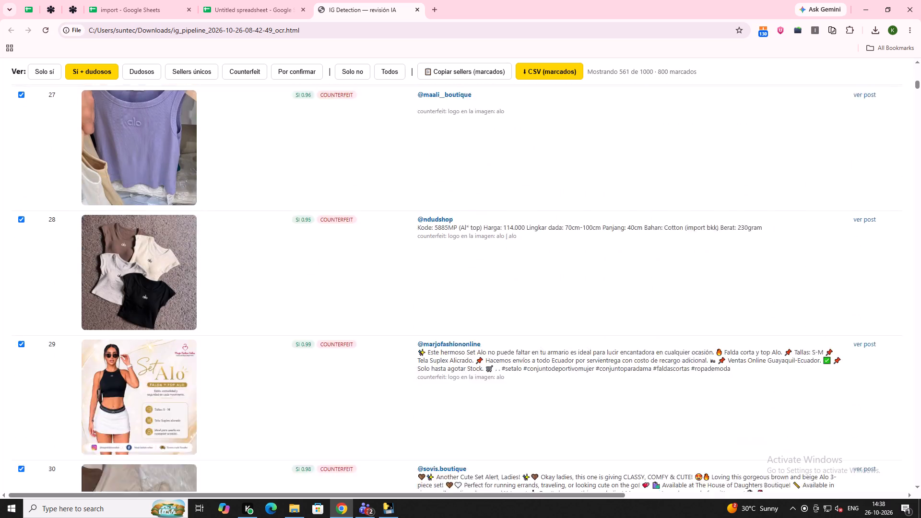
scroll(145, 226, down, 2)
scroll(147, 219, up, 1)
scroll(147, 219, down, 10)
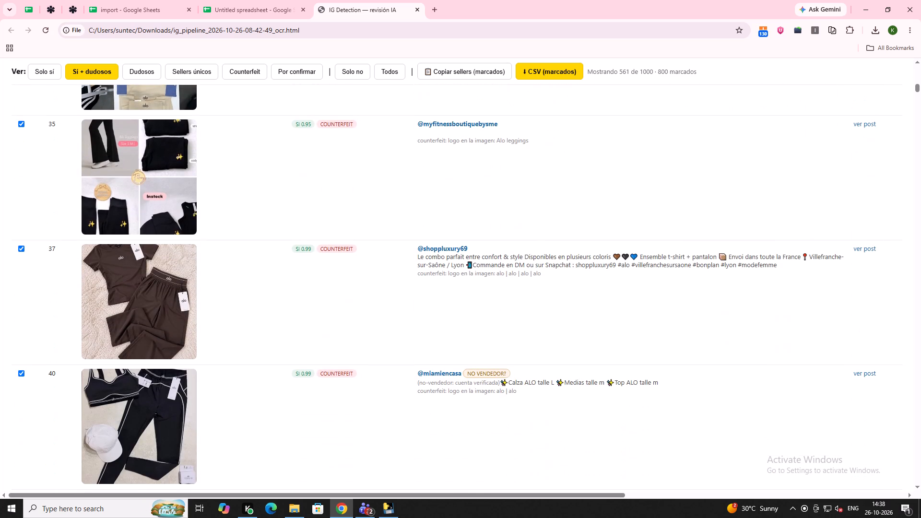
click(20, 374)
Review the counterfeit listings from 42 onward and unmark listing 93, flagged "NO VENDEDOR?".
scroll(120, 314, down, 7)
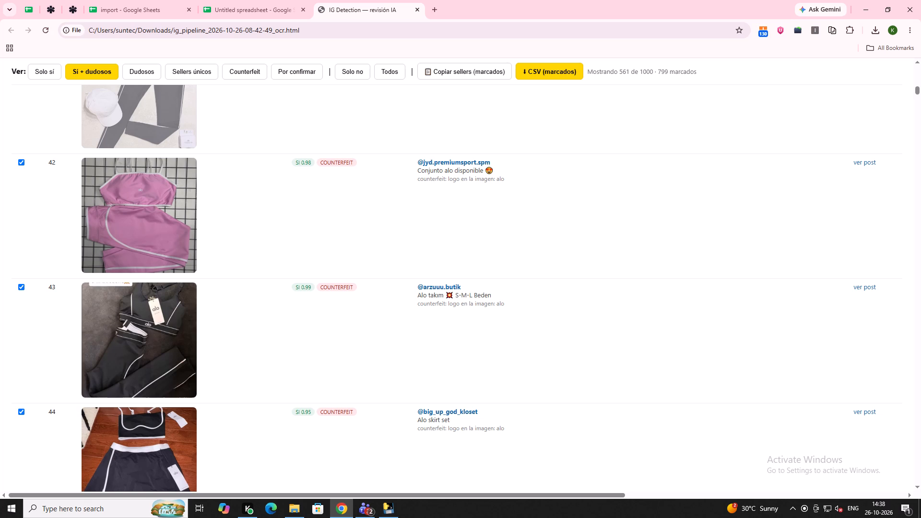
scroll(118, 253, down, 10)
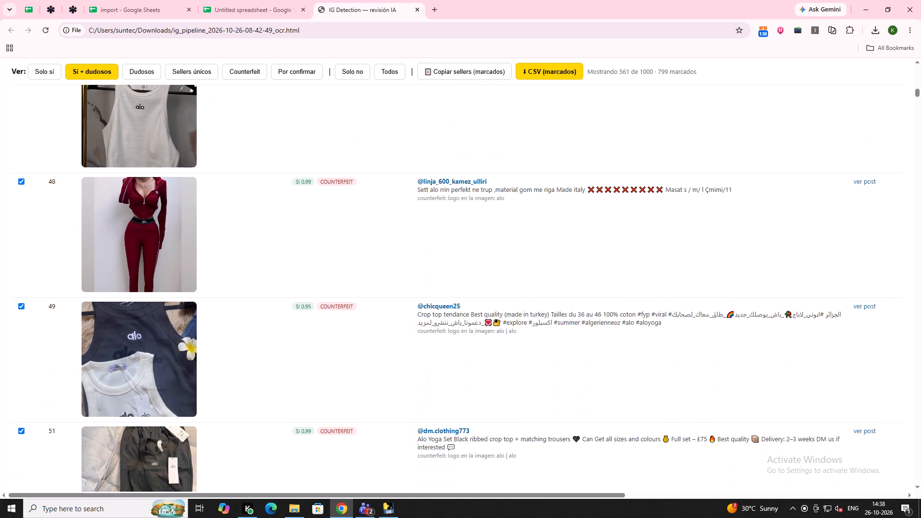
scroll(116, 257, down, 14)
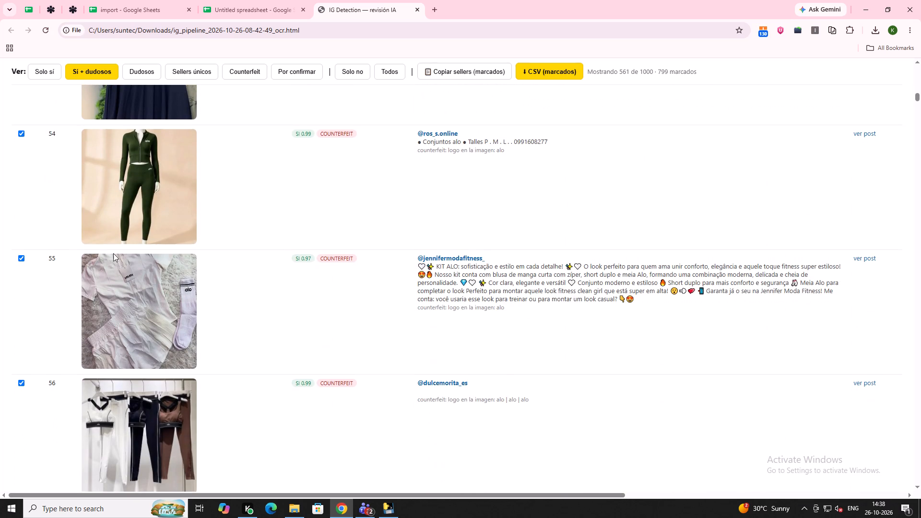
scroll(112, 251, down, 2)
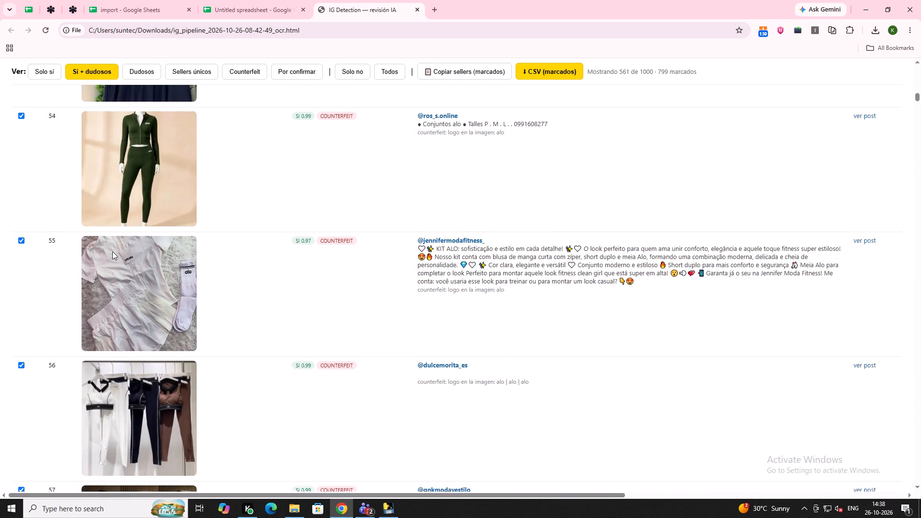
scroll(112, 251, down, 9)
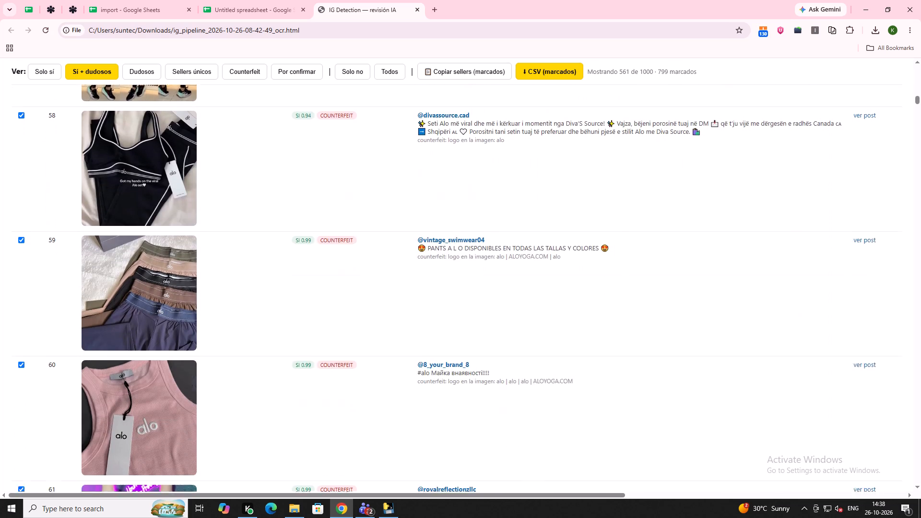
scroll(112, 253, down, 14)
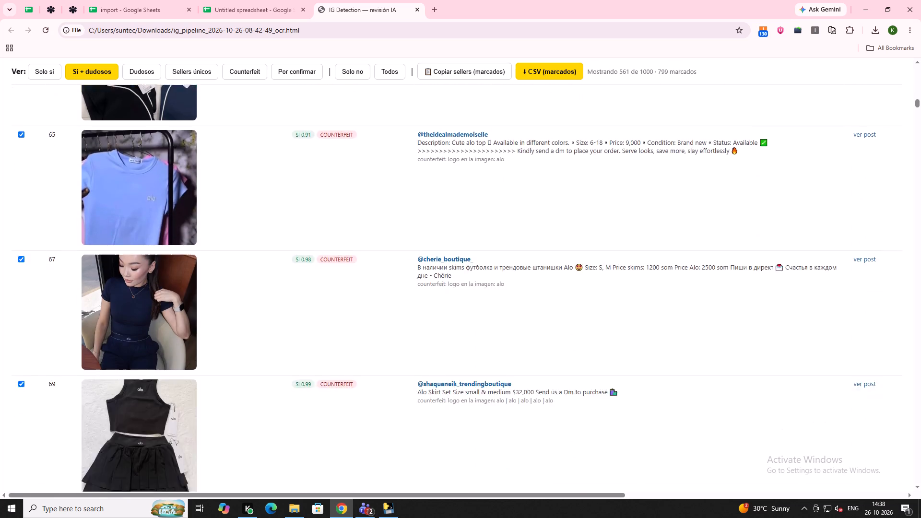
scroll(112, 253, down, 8)
scroll(134, 288, down, 4)
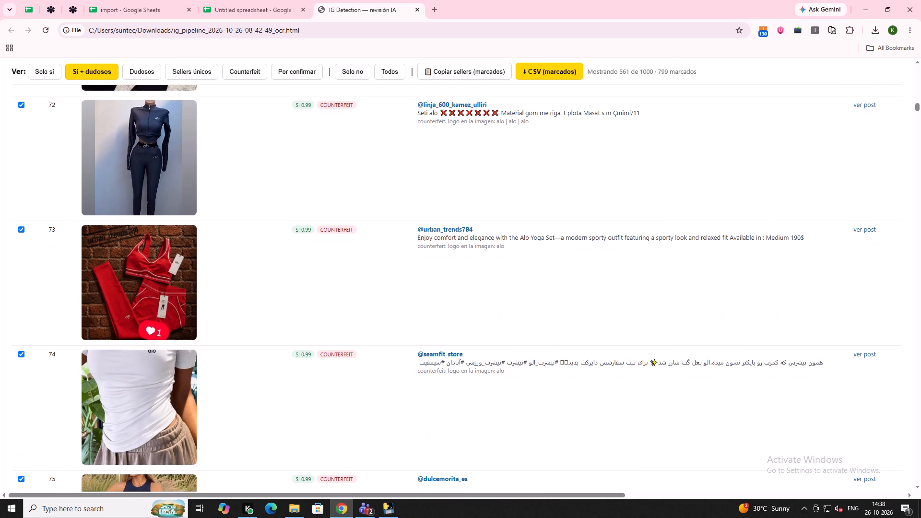
scroll(158, 280, down, 8)
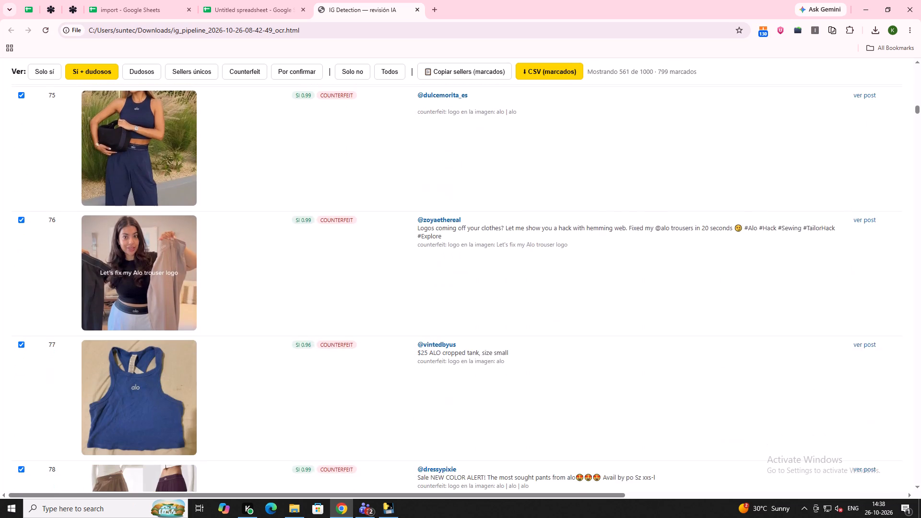
scroll(161, 277, down, 17)
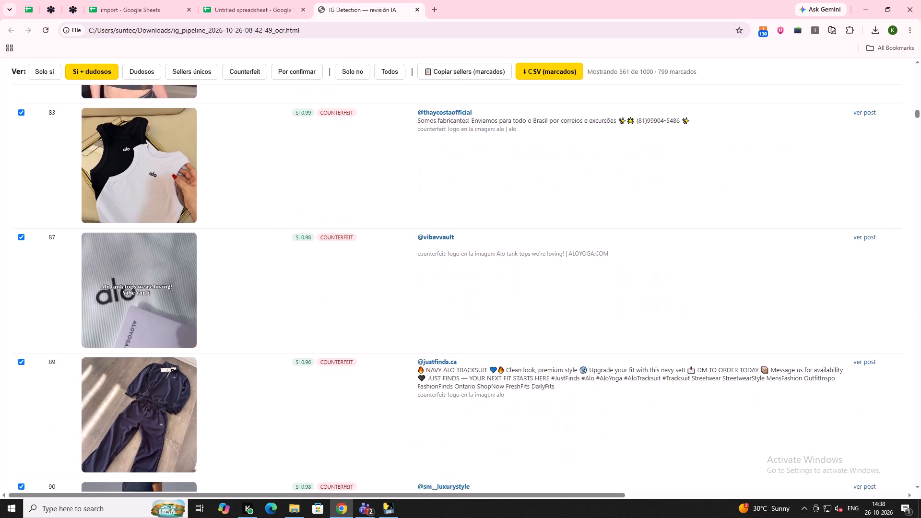
scroll(161, 278, down, 11)
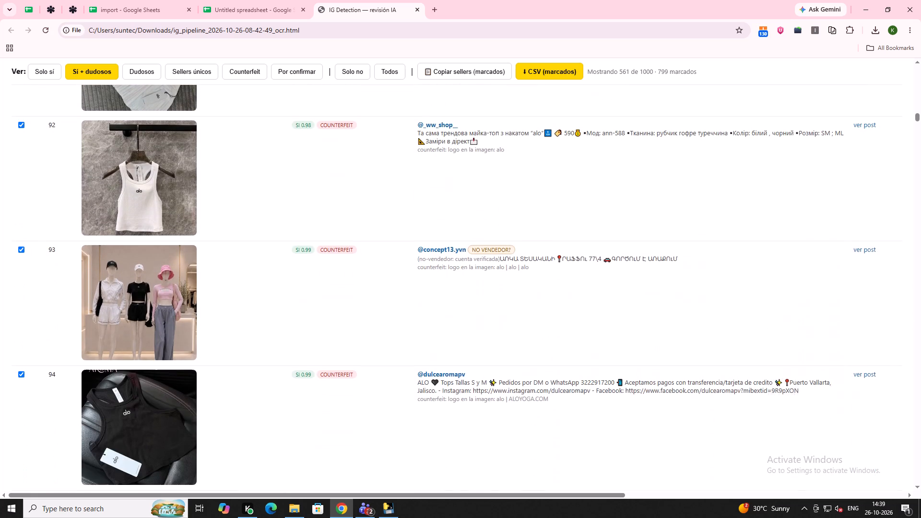
click(21, 244)
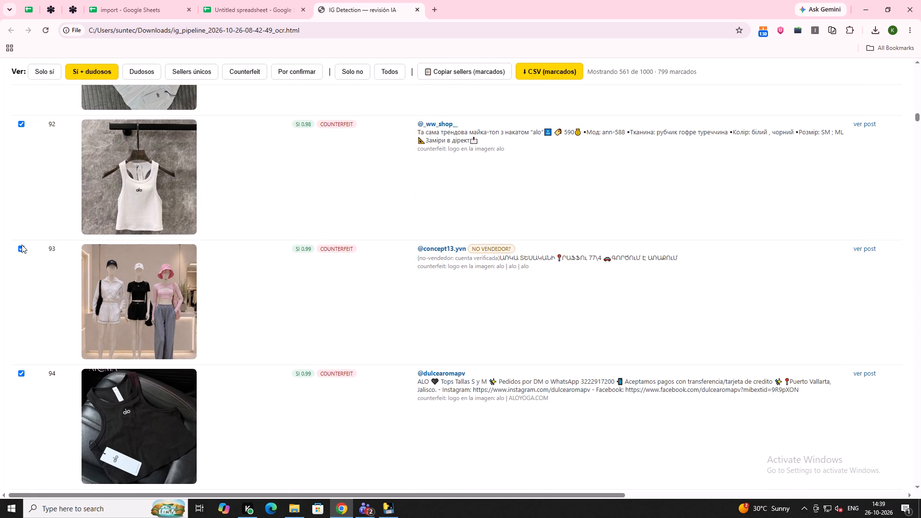
click(20, 253)
click(20, 251)
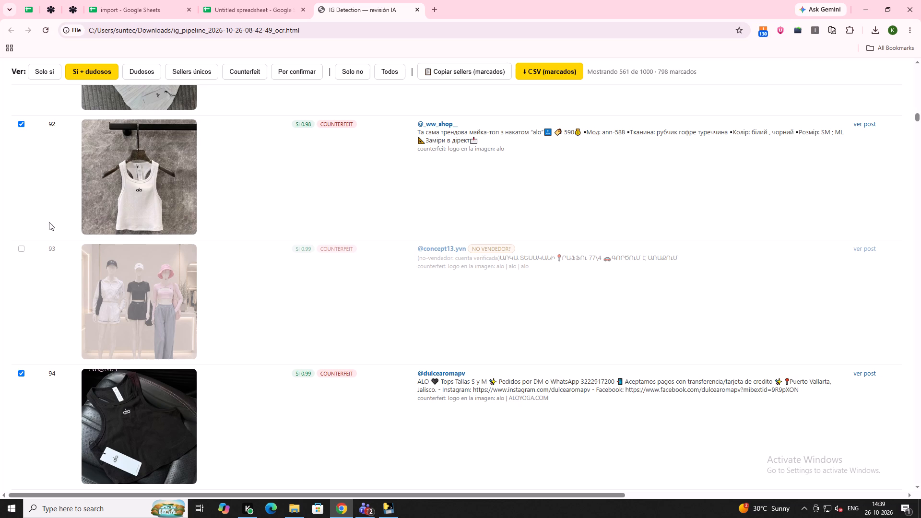
Continue through the counterfeit listings and unmark the "NO VENDEDOR?" listings 101 and 105.
scroll(23, 211, down, 5)
scroll(130, 274, down, 6)
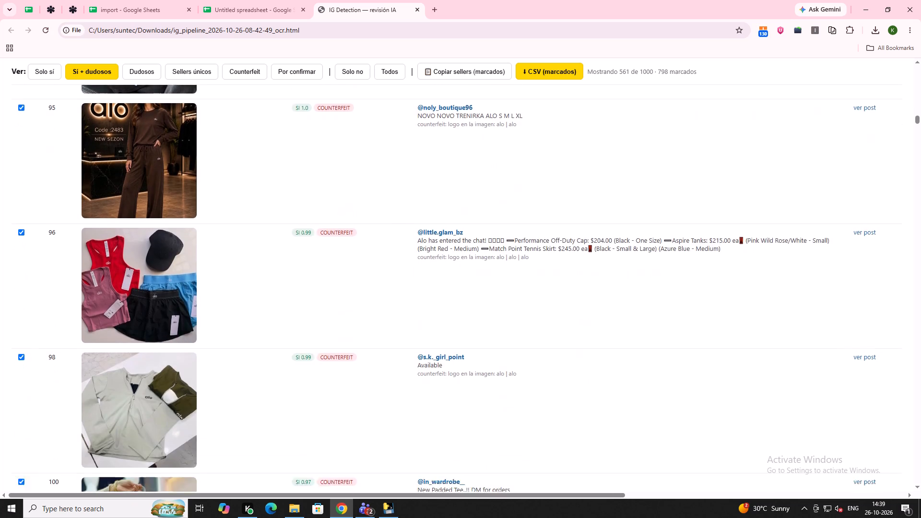
scroll(138, 277, down, 5)
click(20, 230)
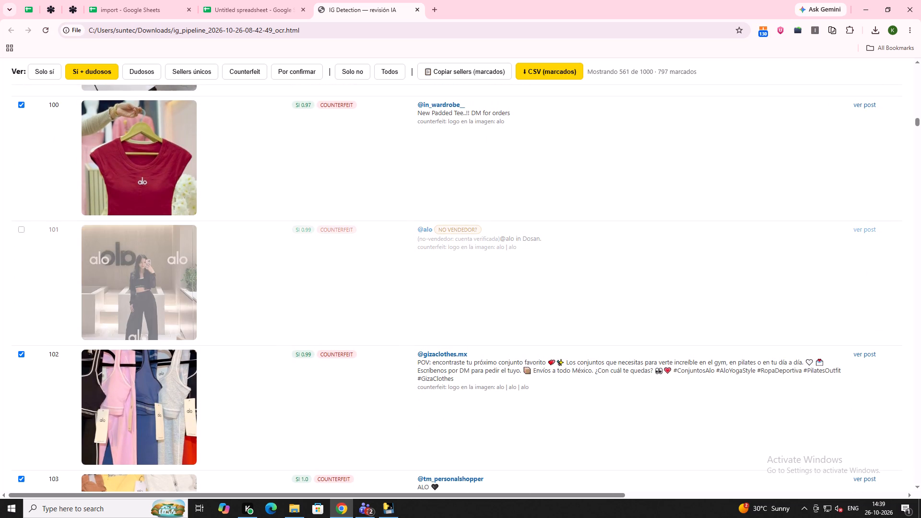
scroll(208, 284, down, 11)
click(22, 203)
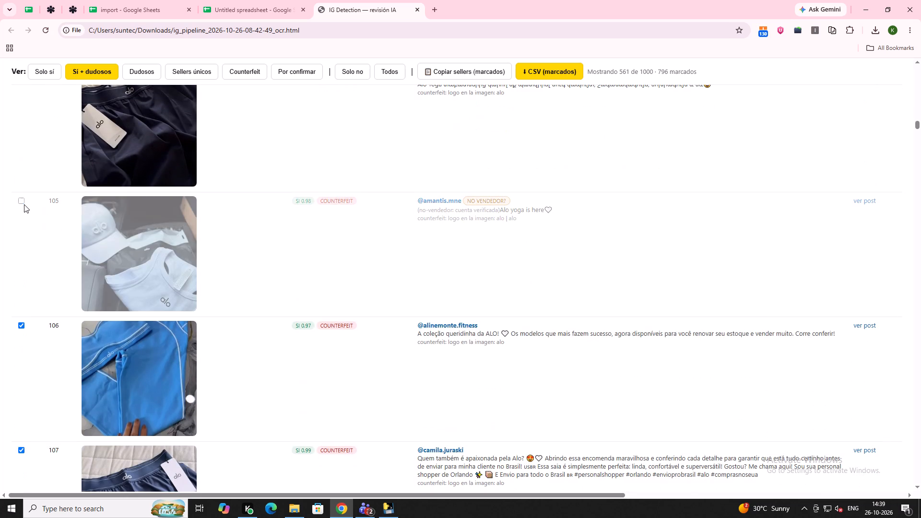
Examine the counterfeit listings from 106 onward for entries flagged as non-seller accounts.
scroll(188, 255, down, 14)
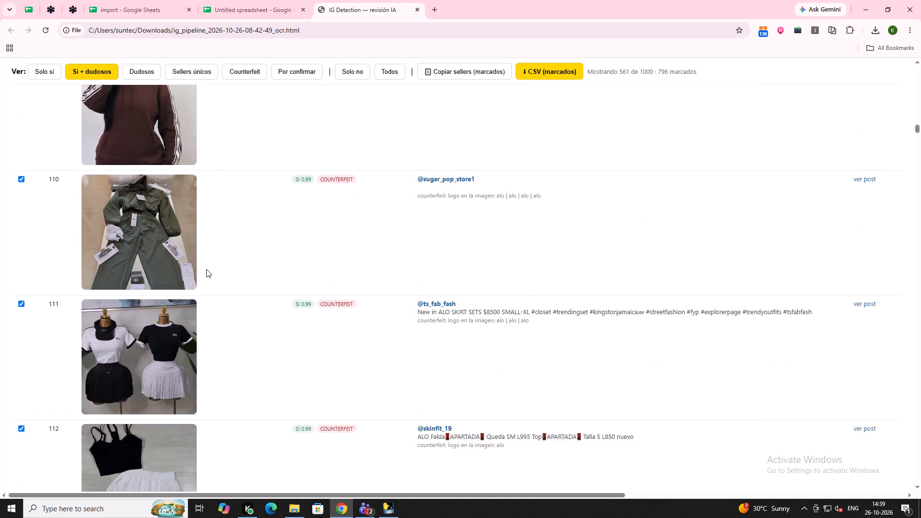
scroll(206, 269, down, 14)
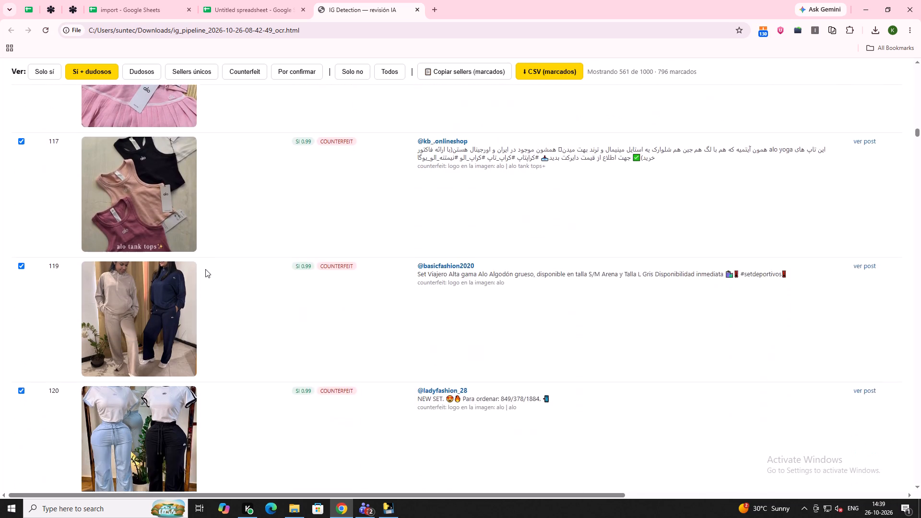
scroll(205, 269, down, 17)
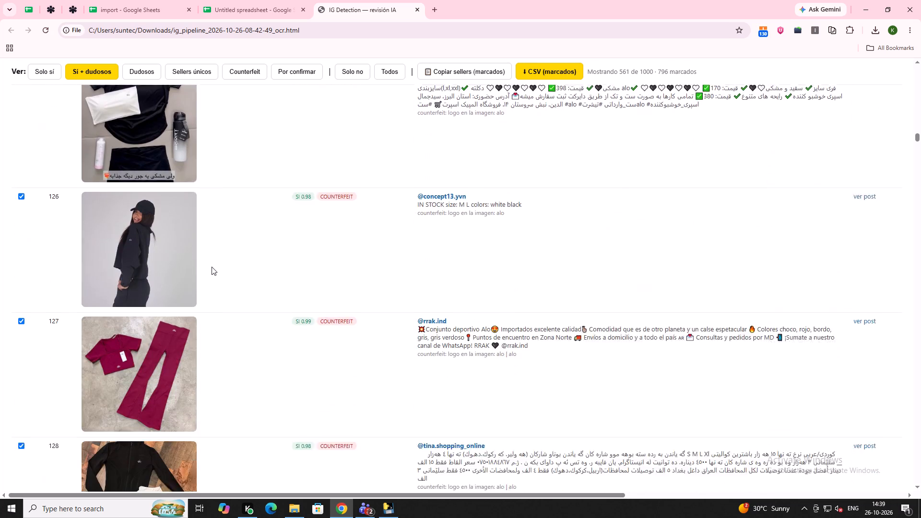
scroll(229, 269, down, 17)
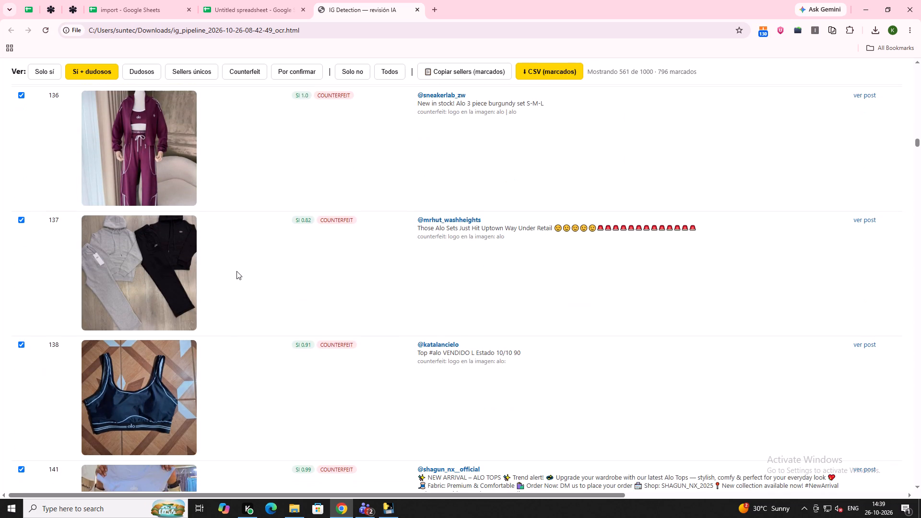
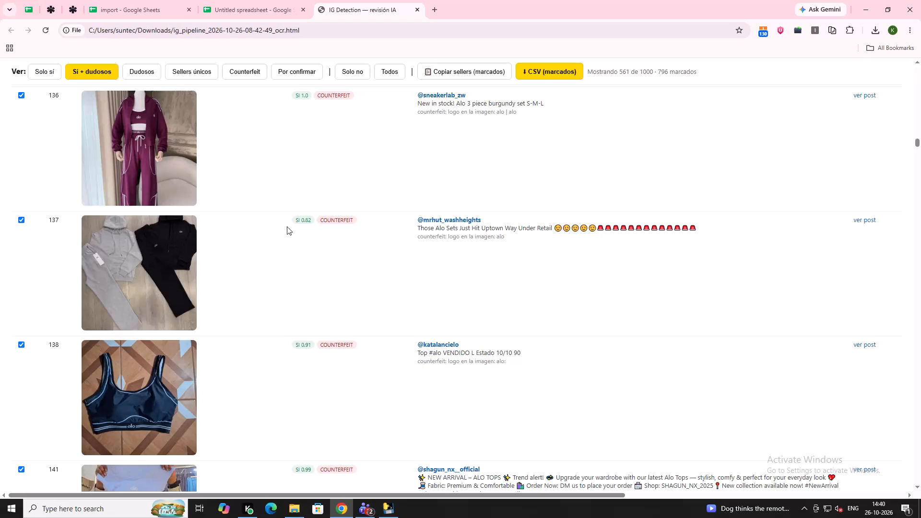
Review the counterfeit listings from 136 onward and unmark listing 206, flagged "NO VENDEDOR?".
scroll(294, 268, down, 8)
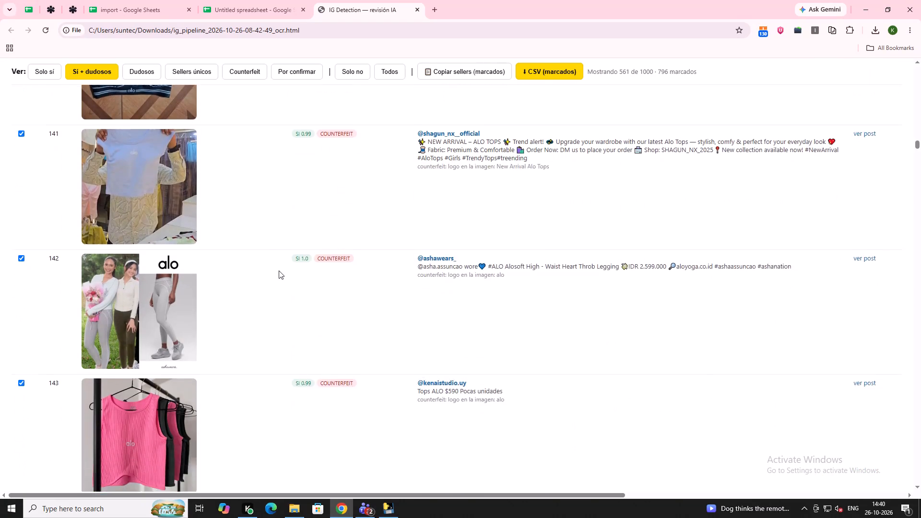
scroll(279, 271, down, 9)
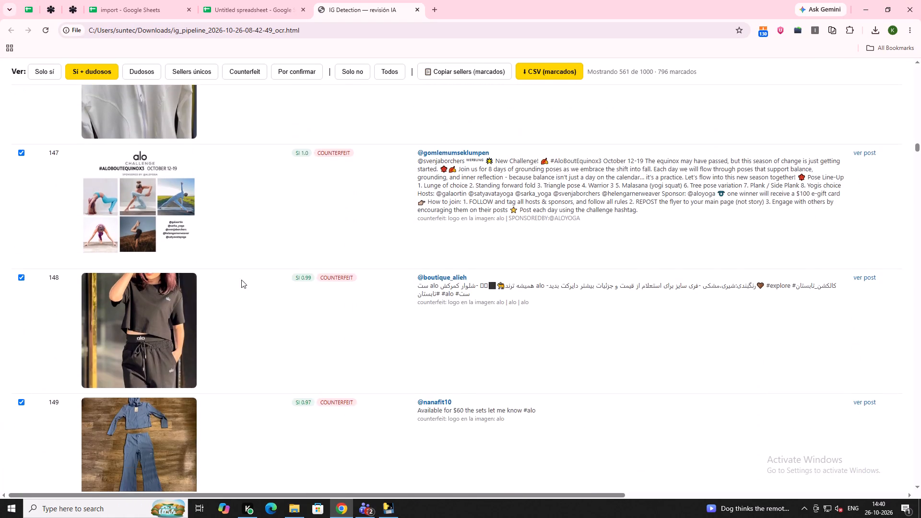
scroll(200, 283, down, 9)
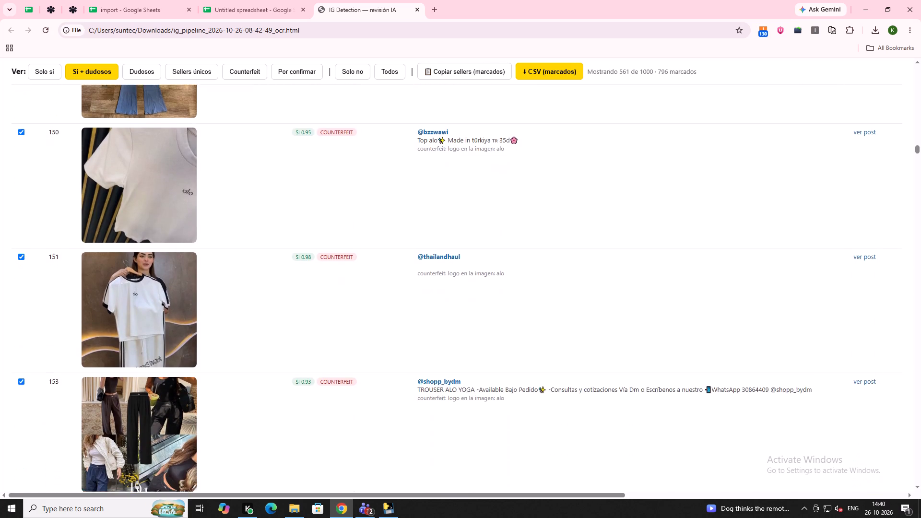
scroll(187, 304, down, 14)
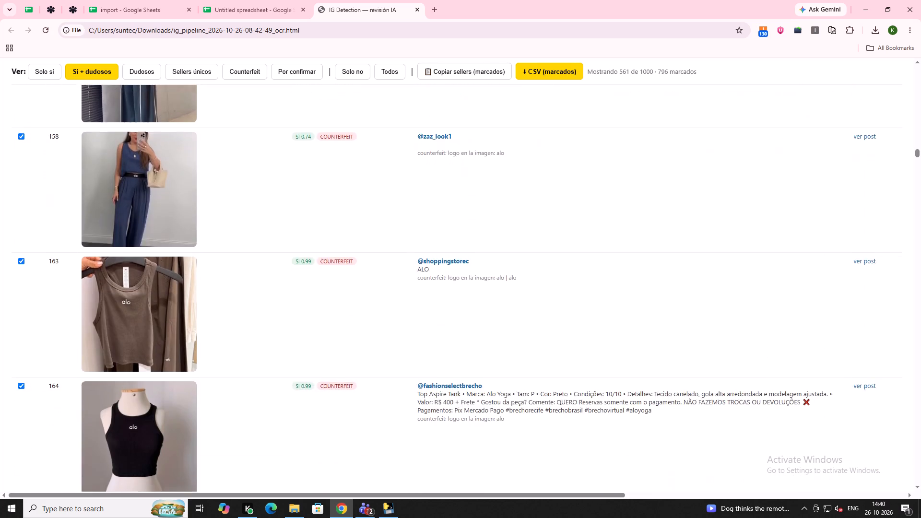
scroll(196, 290, down, 9)
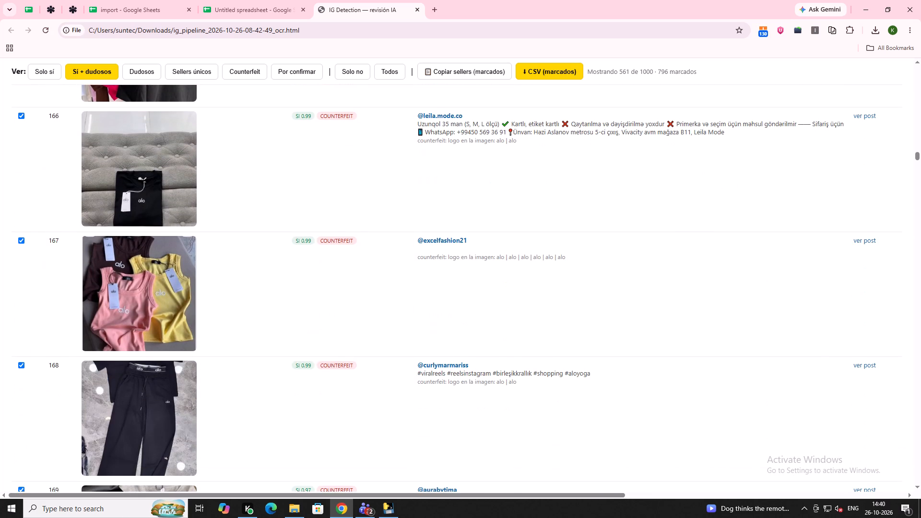
scroll(186, 321, down, 7)
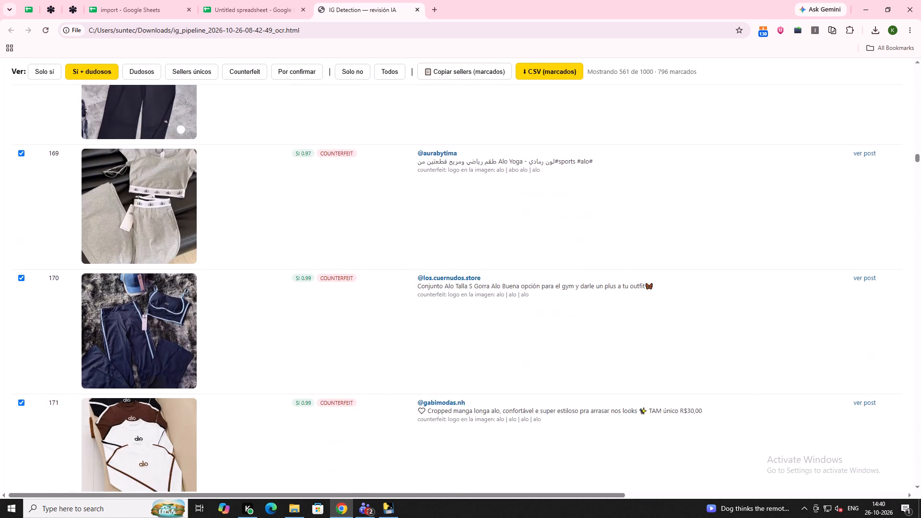
scroll(198, 351, down, 8)
scroll(203, 283, down, 7)
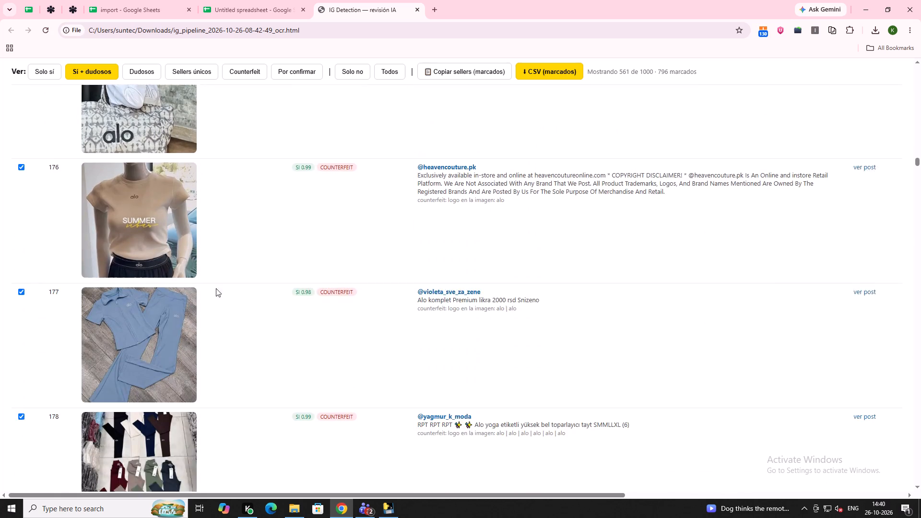
scroll(228, 283, down, 15)
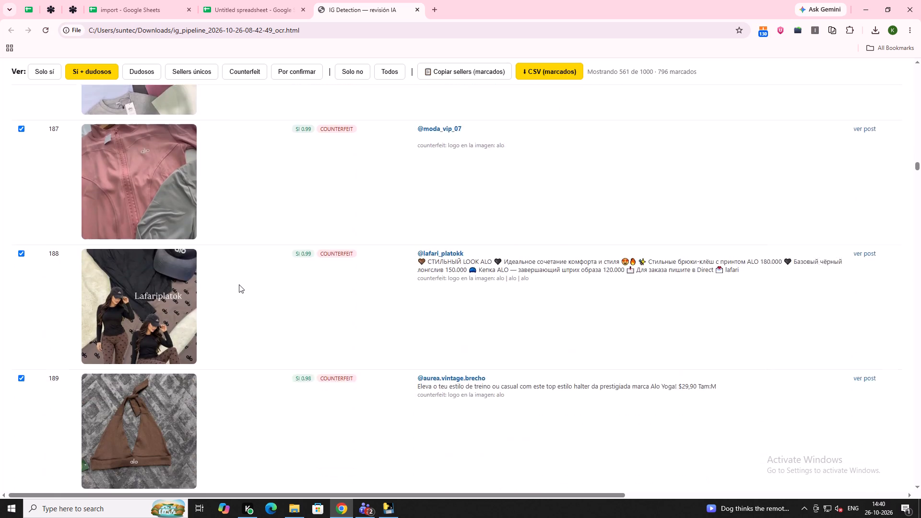
scroll(239, 284, down, 17)
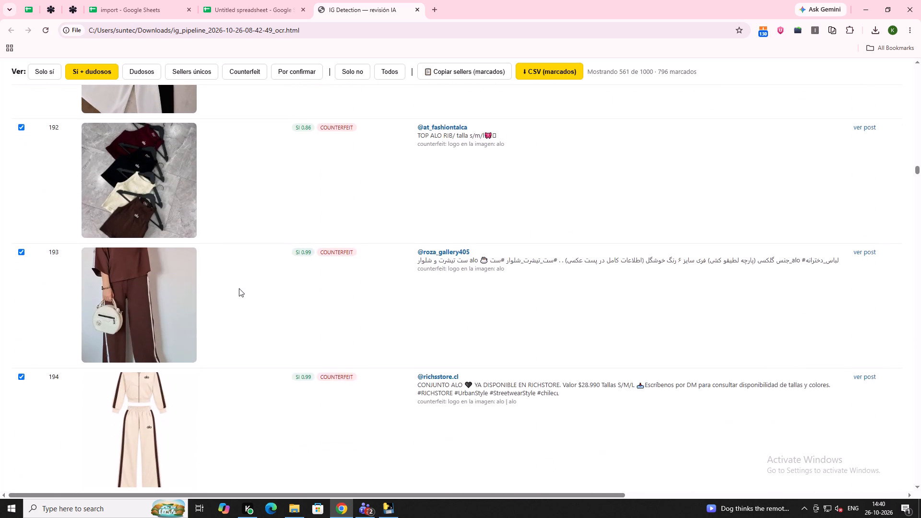
scroll(239, 288, down, 15)
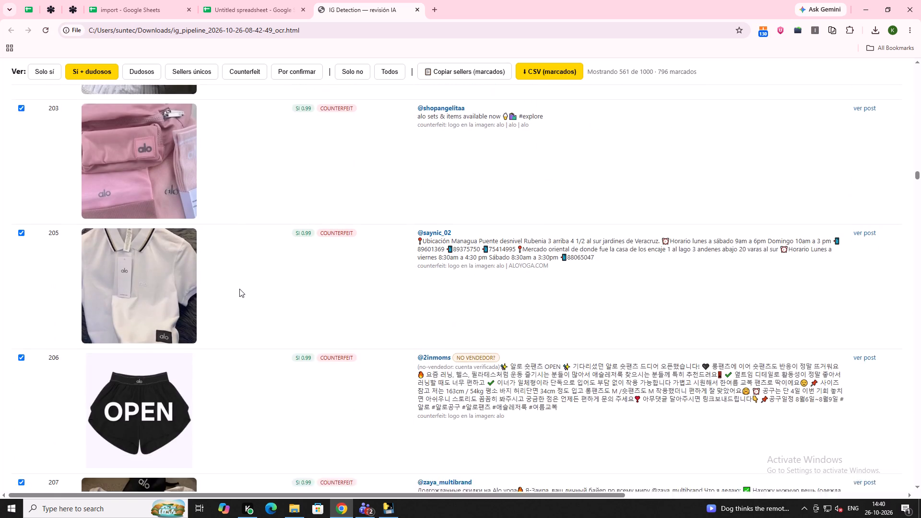
click(24, 297)
click(22, 297)
Review the counterfeit listings from 207 onward and unmark listing 267, flagged "NO VENDEDOR?".
scroll(262, 301, down, 3)
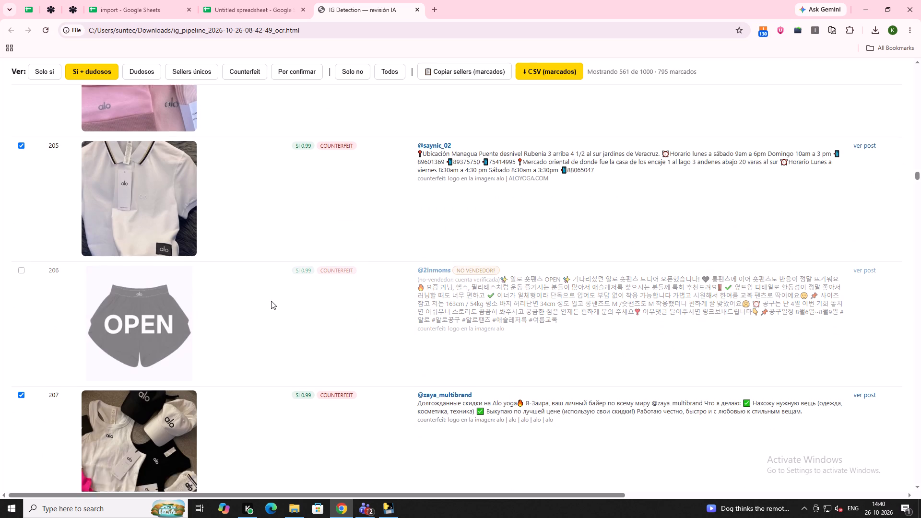
scroll(271, 301, down, 10)
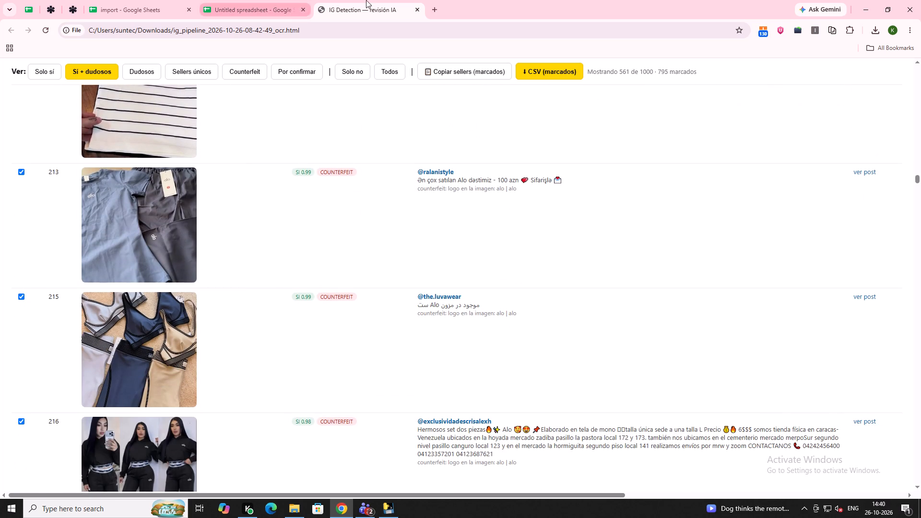
scroll(142, 517, down, 4)
scroll(78, 361, down, 4)
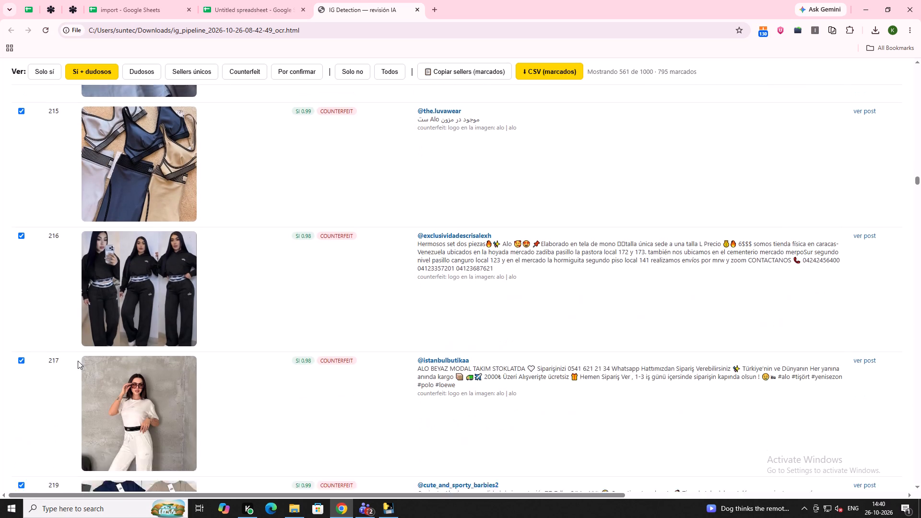
scroll(81, 356, down, 10)
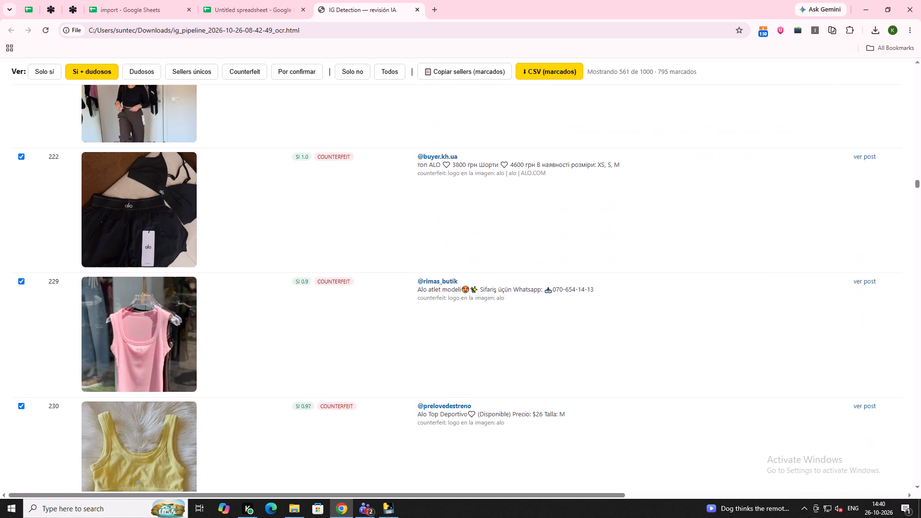
scroll(104, 341, down, 3)
scroll(104, 341, up, 1)
scroll(104, 341, down, 3)
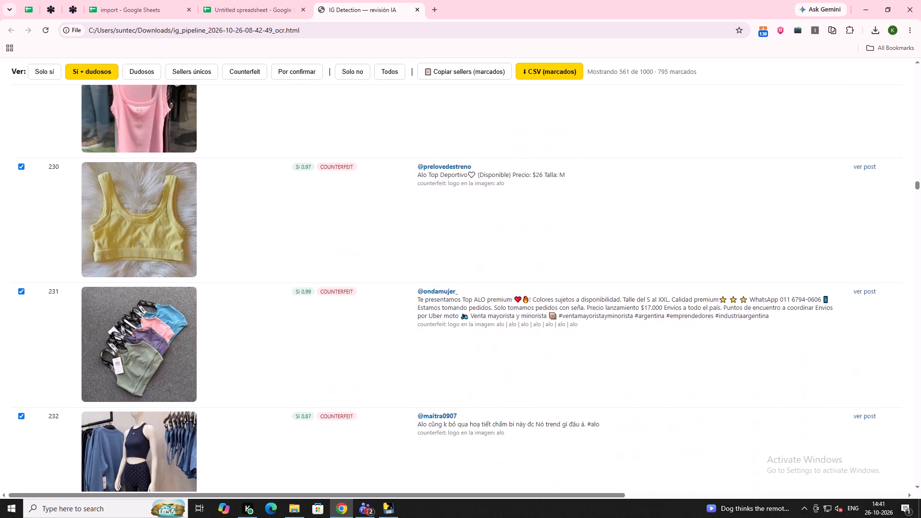
scroll(104, 340, down, 20)
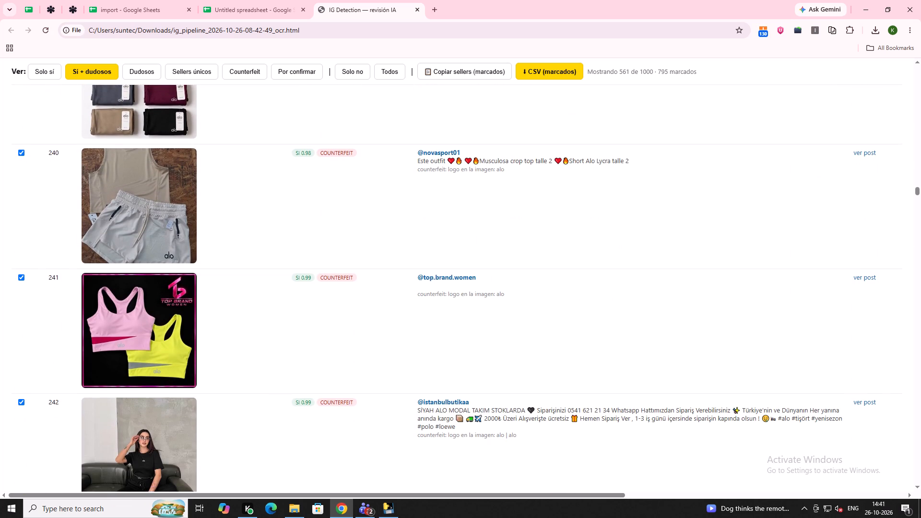
scroll(99, 332, down, 8)
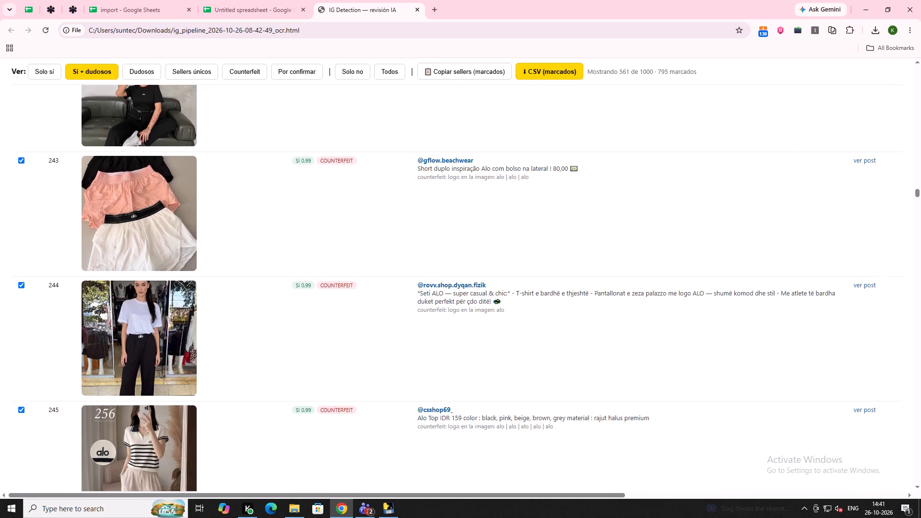
scroll(99, 326, down, 14)
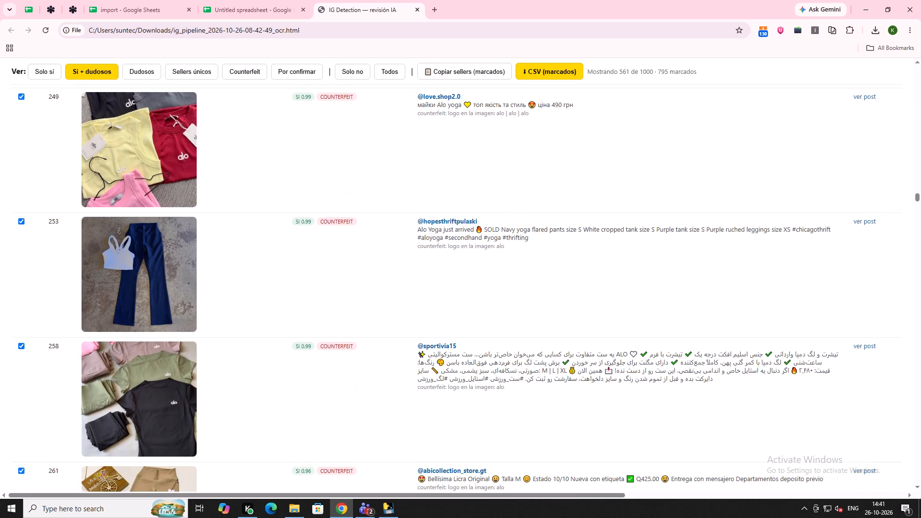
scroll(99, 326, down, 14)
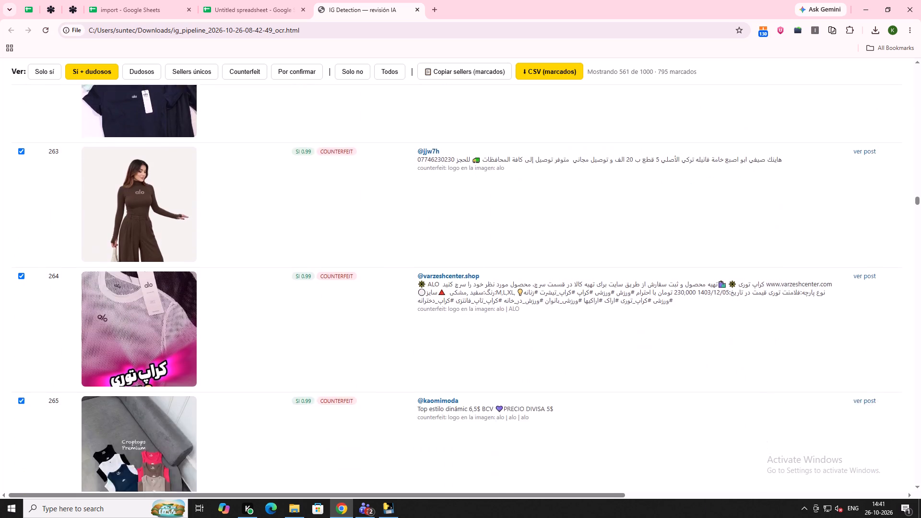
scroll(99, 326, down, 5)
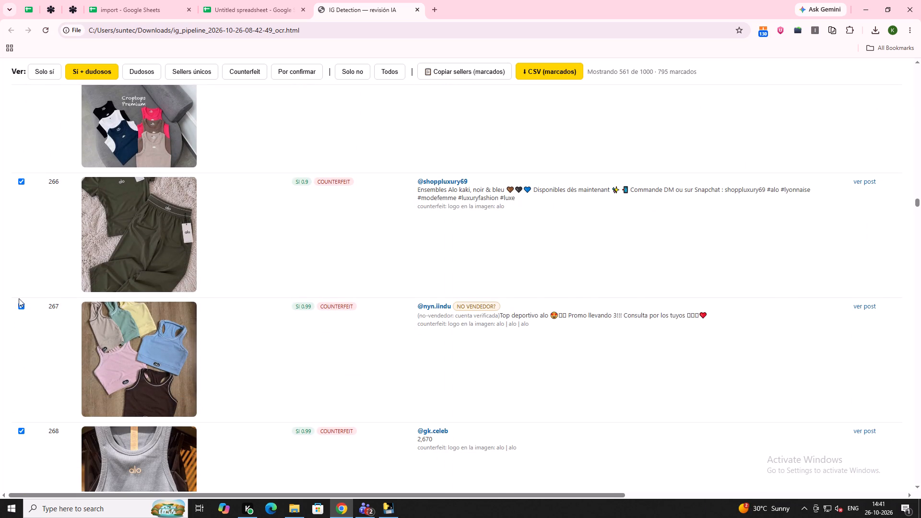
click(24, 304)
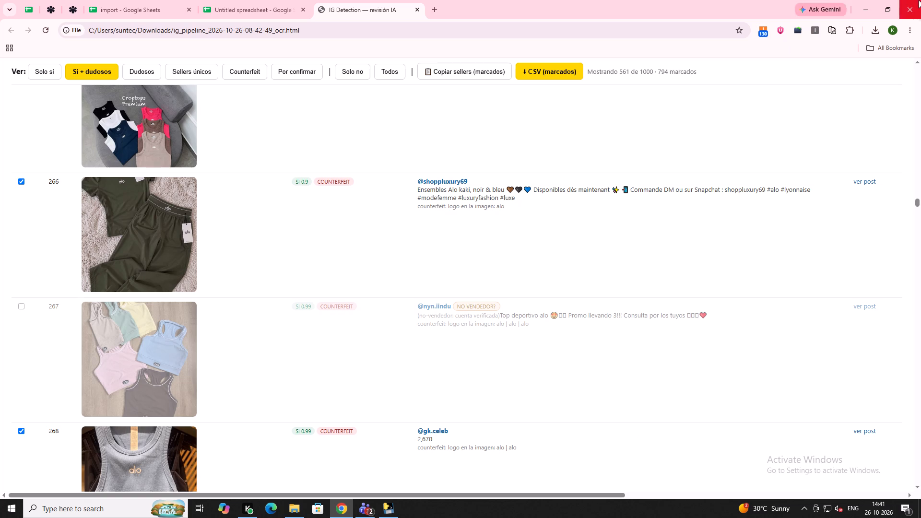
Unmark the "NO VENDEDOR?" listings 269, 271 and 272.
scroll(135, 342, down, 4)
scroll(176, 322, down, 3)
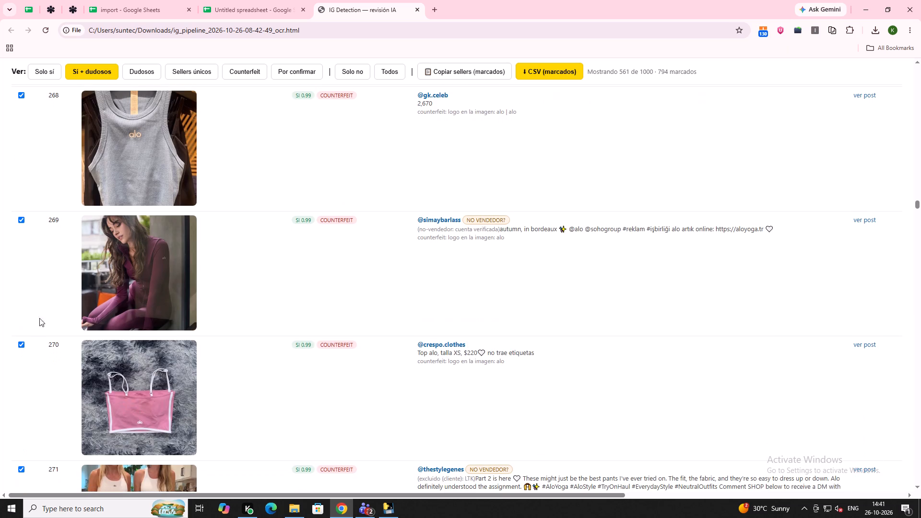
click(21, 222)
scroll(65, 215, down, 4)
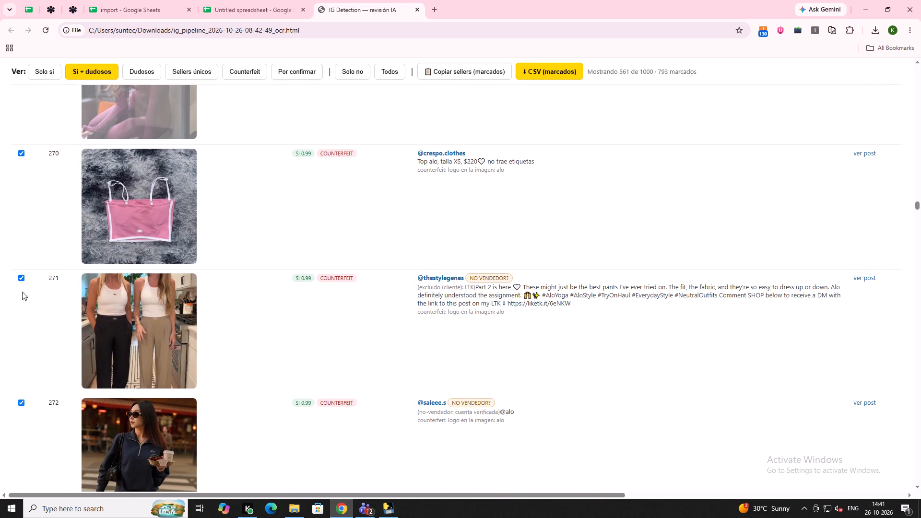
click(21, 278)
click(19, 406)
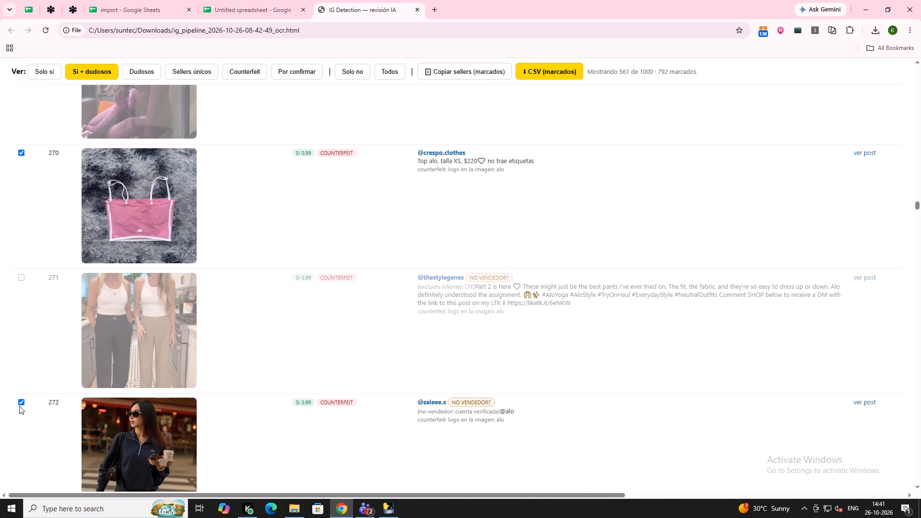
click(22, 400)
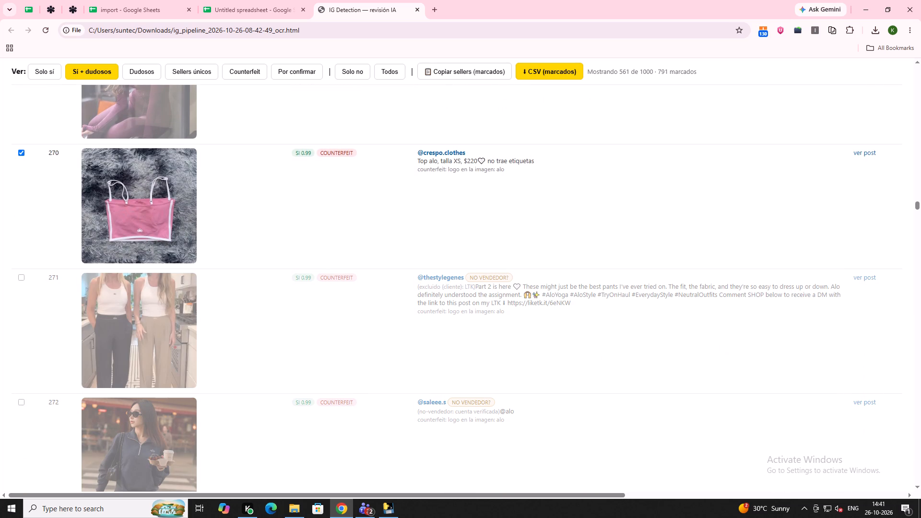
Review the counterfeit listings from 273 onward and unmark listing 283, flagged "NO VENDEDOR?".
scroll(107, 160, down, 8)
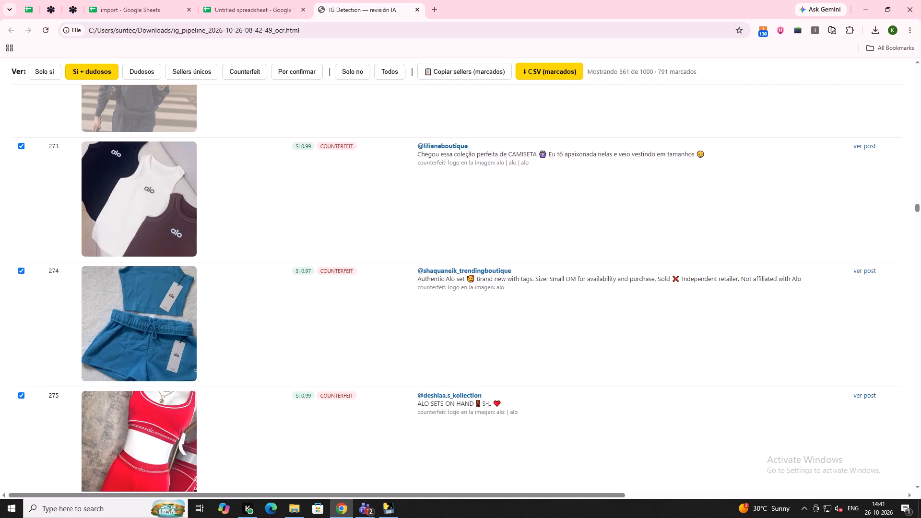
scroll(113, 165, down, 13)
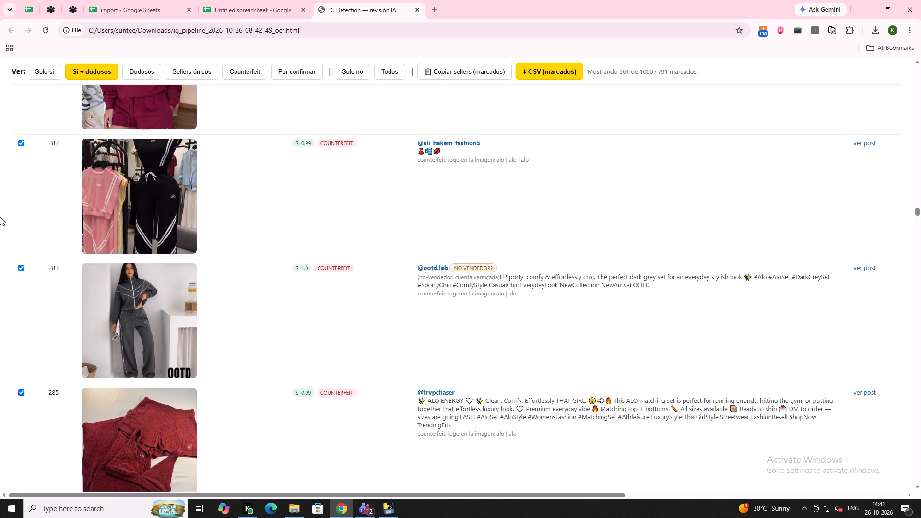
scroll(0, 233, down, 4)
scroll(62, 161, up, 2)
click(22, 172)
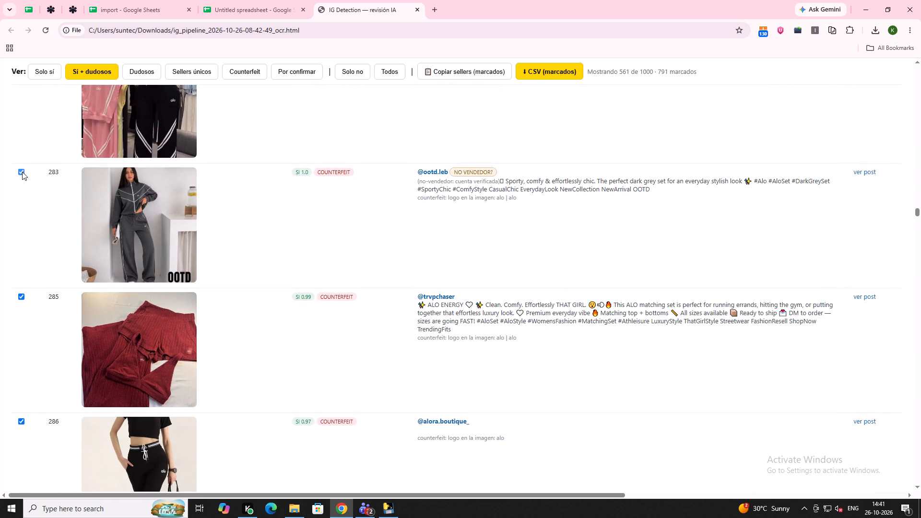
Continue through the counterfeit listings from 285 onward and unmark listing 311, flagged "NO VENDEDOR?".
scroll(134, 215, down, 12)
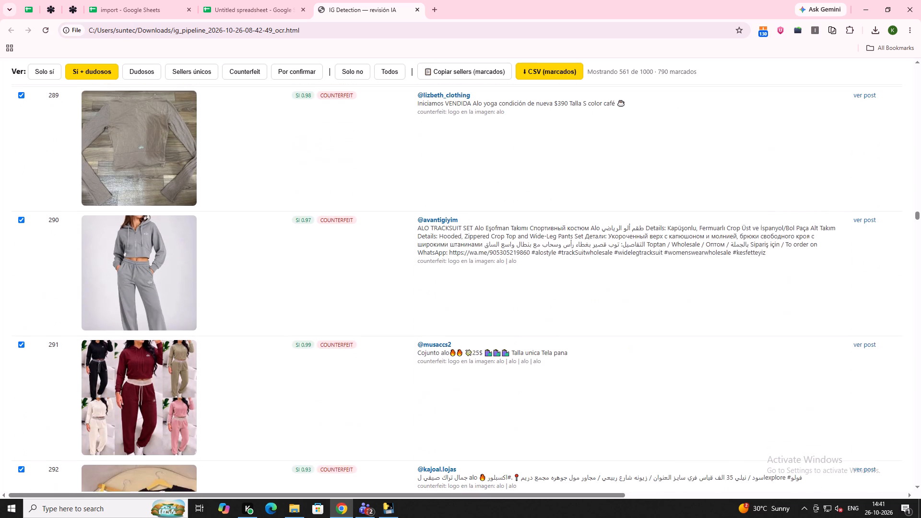
scroll(132, 207, down, 16)
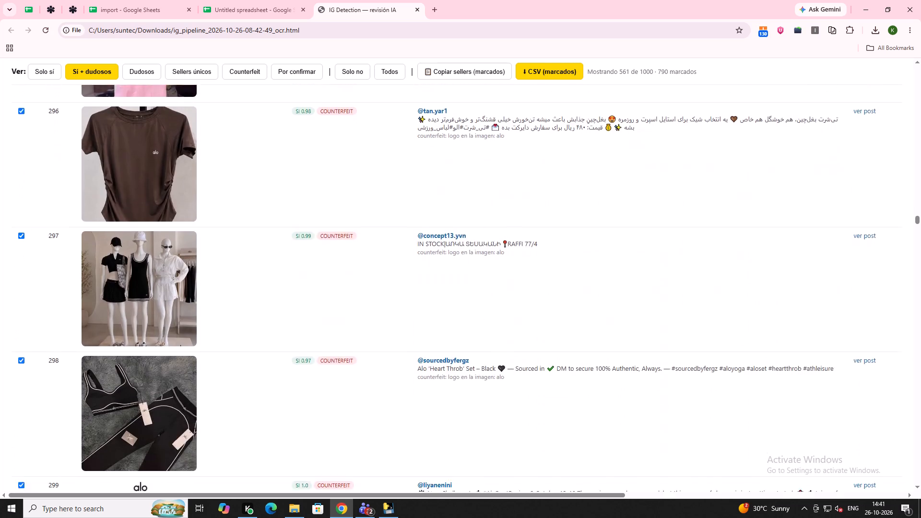
scroll(132, 206, down, 11)
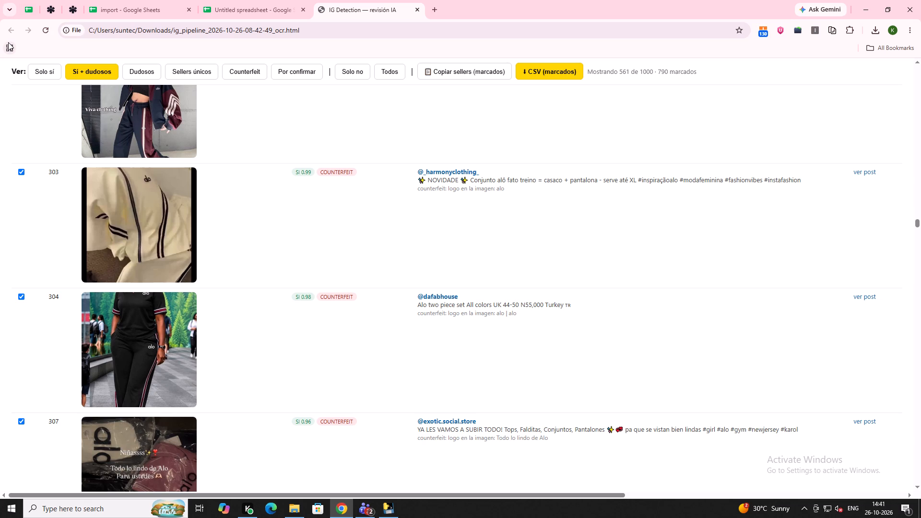
scroll(0, 74, down, 2)
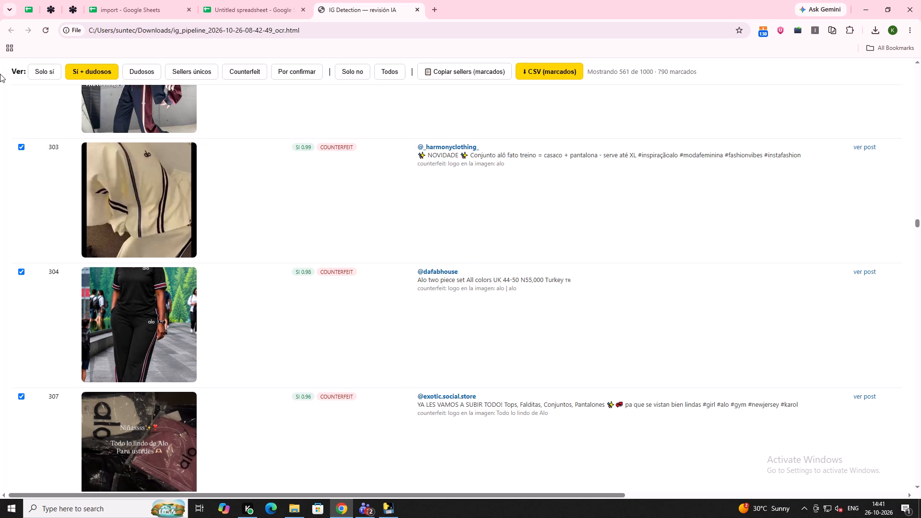
scroll(0, 78, down, 1)
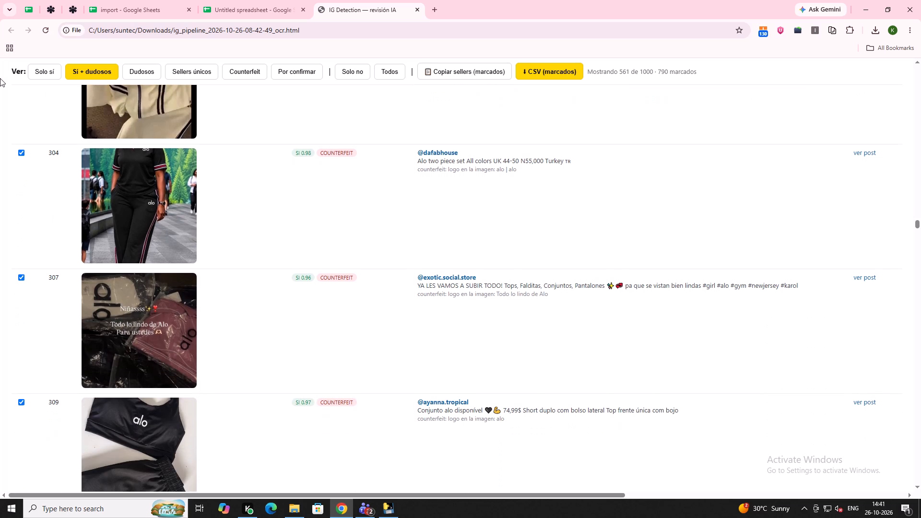
scroll(7, 93, down, 3)
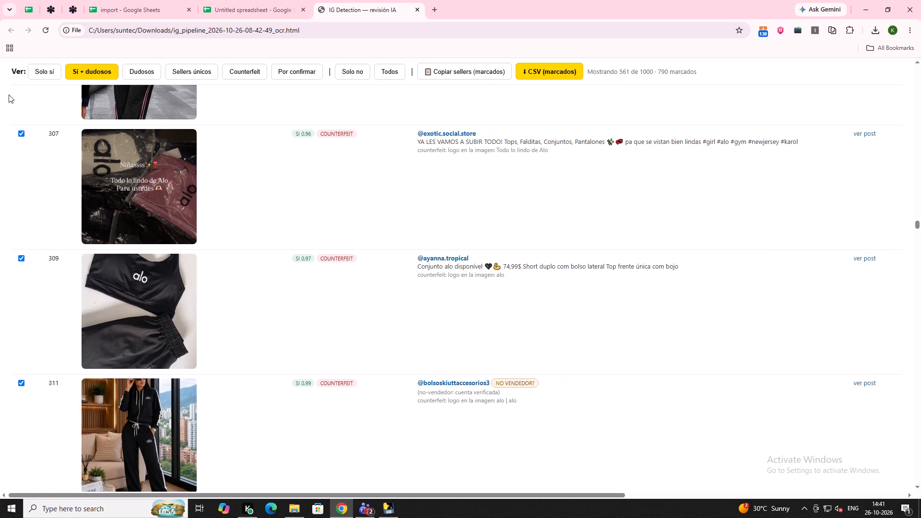
scroll(80, 126, down, 4)
click(21, 189)
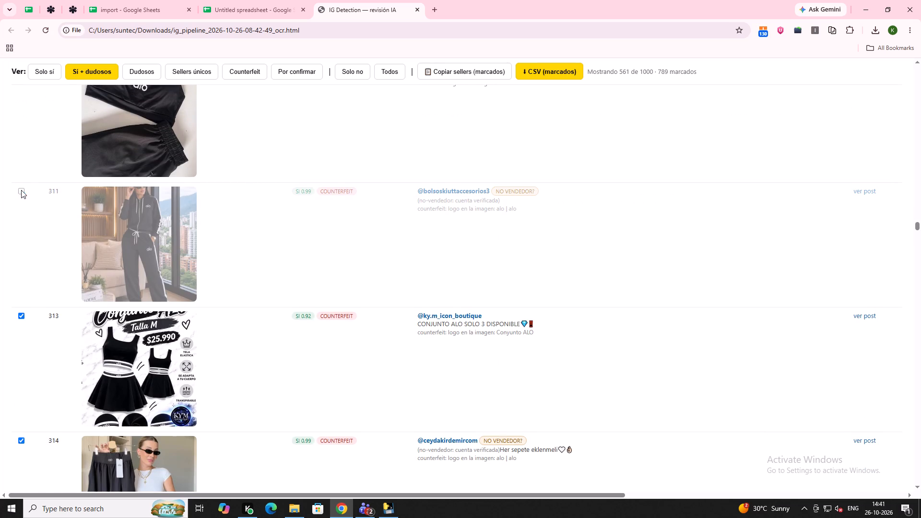
Review the counterfeit listings from 314 onward and unmark listings 314 and 332, flagged "NO VENDEDOR?".
click(20, 439)
scroll(140, 343, down, 3)
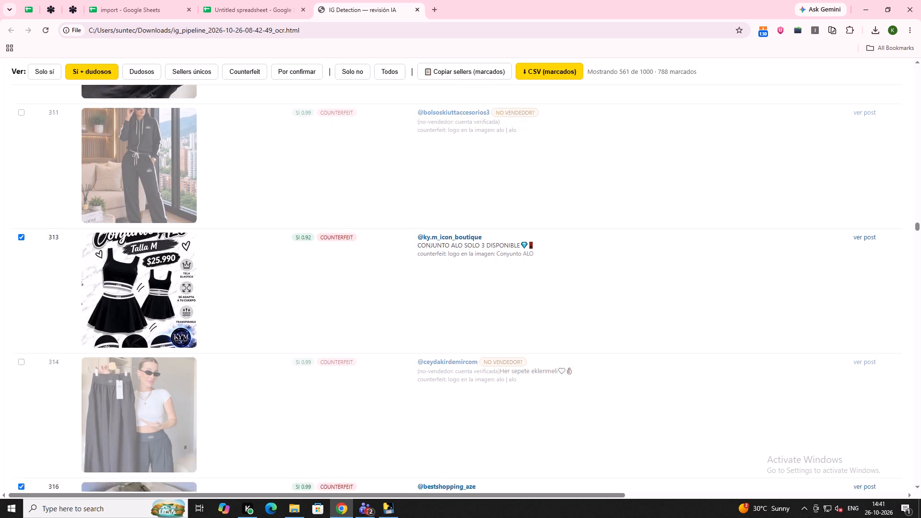
scroll(140, 343, down, 7)
scroll(75, 359, down, 7)
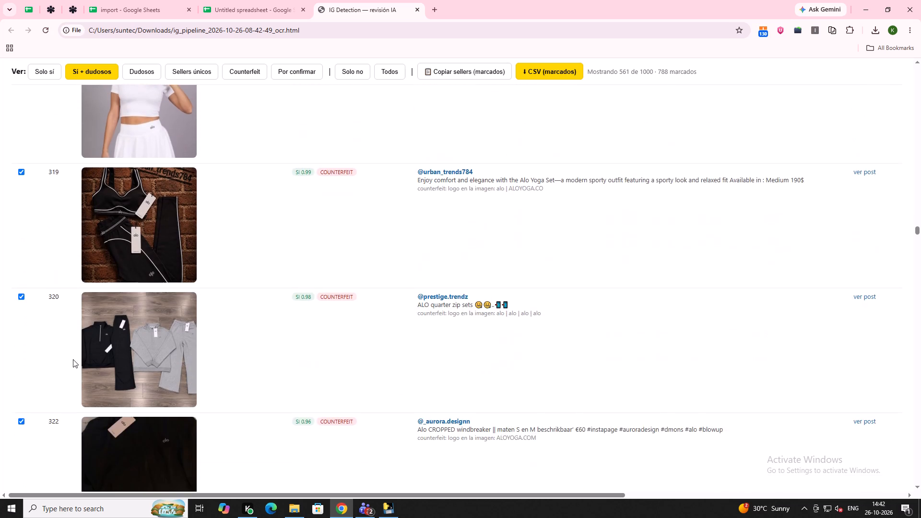
scroll(73, 359, down, 10)
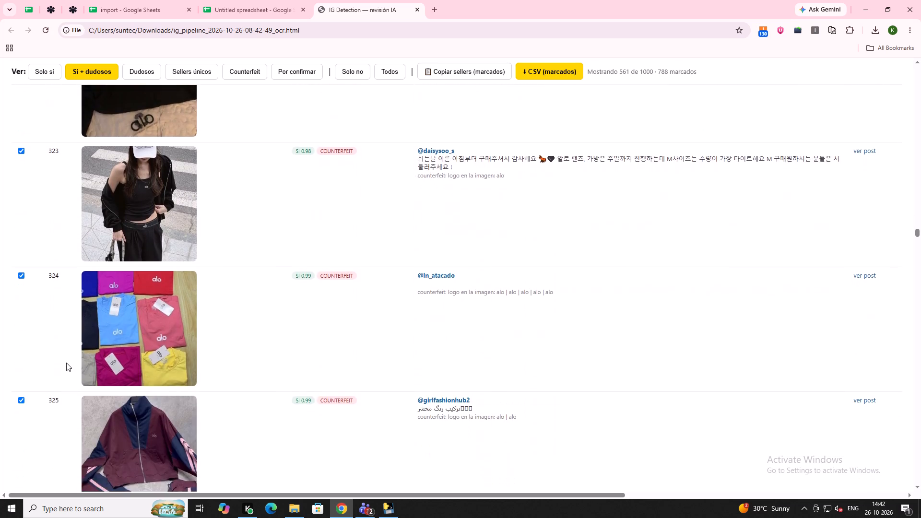
scroll(60, 354, down, 6)
scroll(83, 389, down, 2)
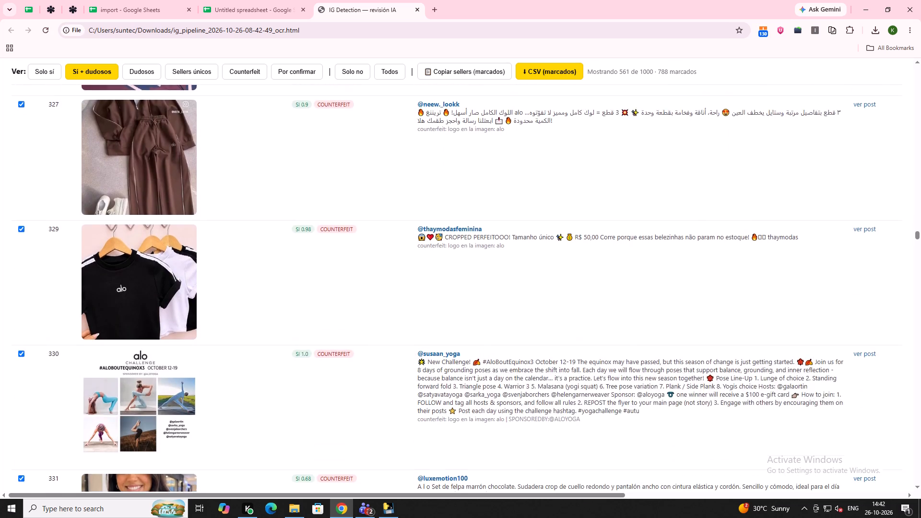
scroll(83, 390, down, 4)
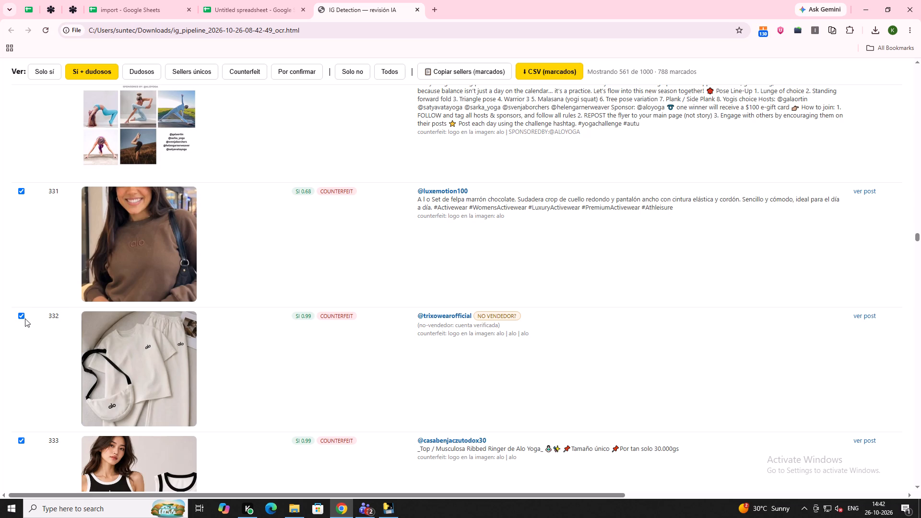
click(23, 315)
Examine the counterfeit listings from 333 to 423 for accounts flagged "NO VENDEDOR?".
scroll(109, 331, down, 8)
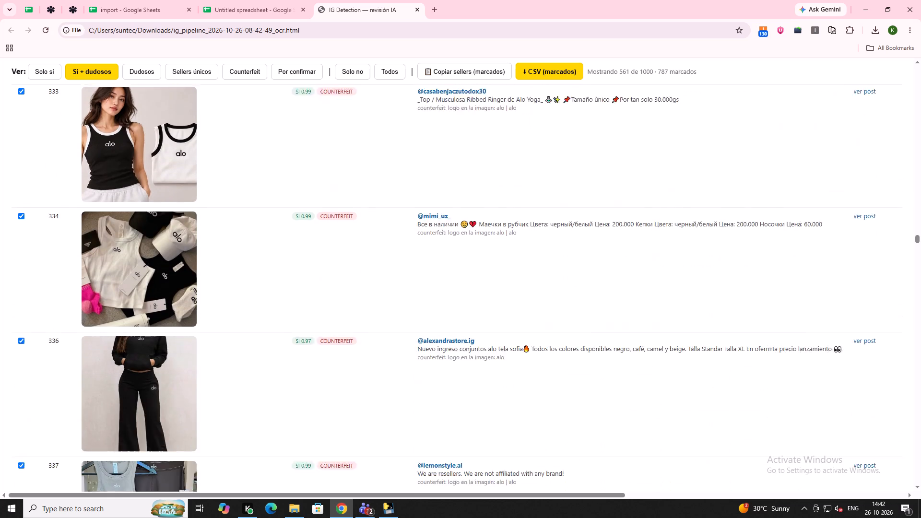
scroll(111, 336, down, 14)
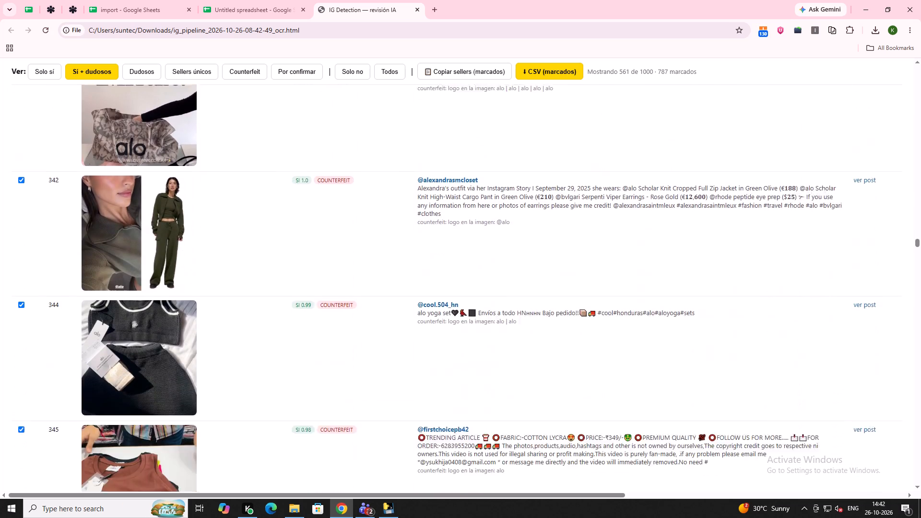
scroll(46, 362, down, 5)
scroll(9, 345, down, 7)
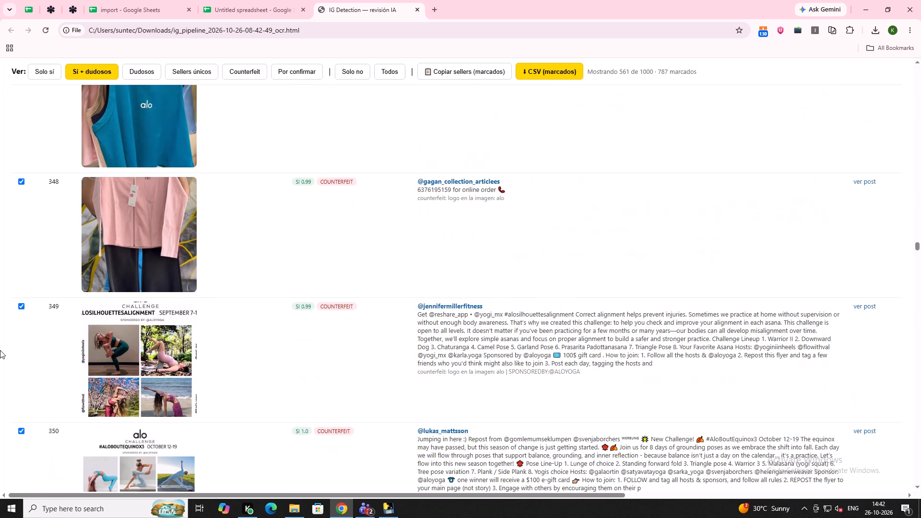
scroll(54, 330, down, 3)
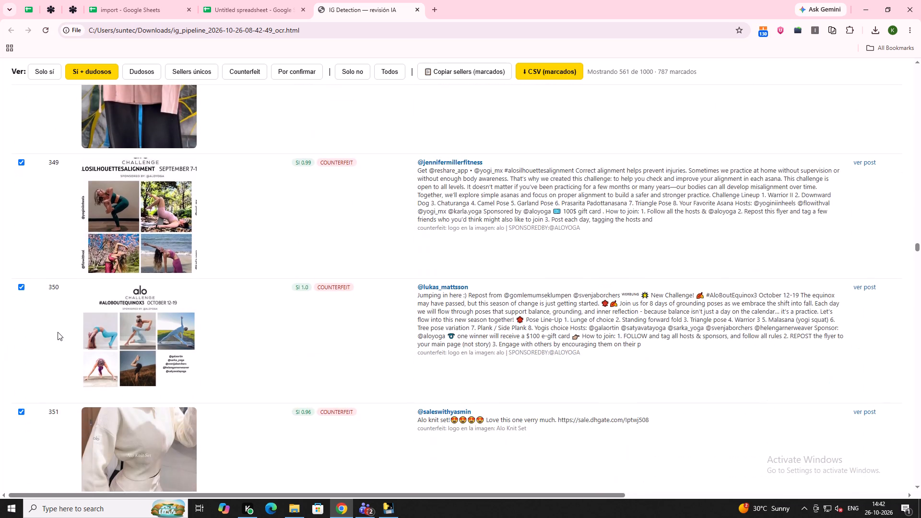
scroll(58, 332, down, 16)
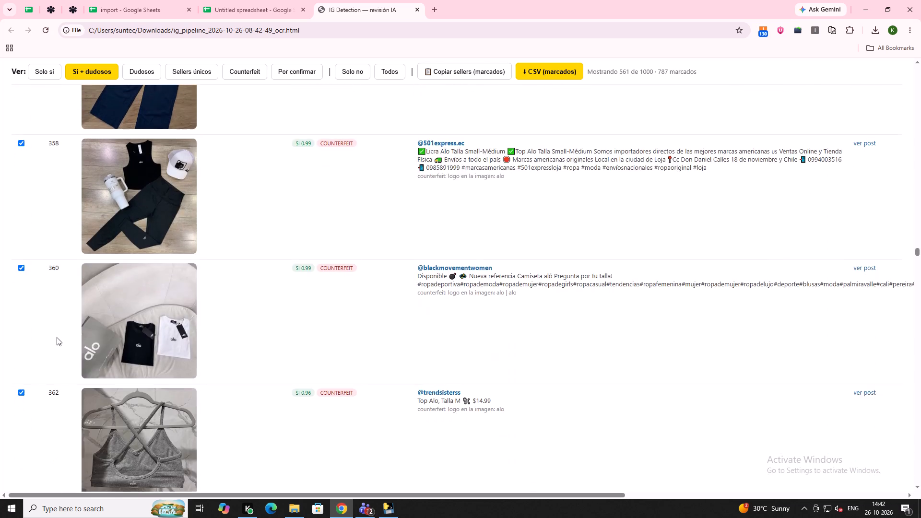
scroll(57, 337, down, 12)
scroll(57, 337, down, 11)
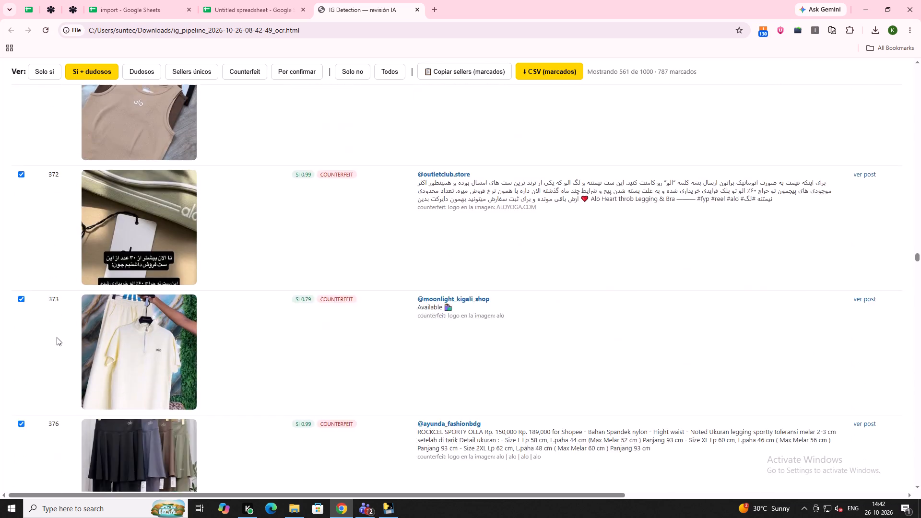
scroll(57, 337, down, 20)
scroll(57, 337, down, 7)
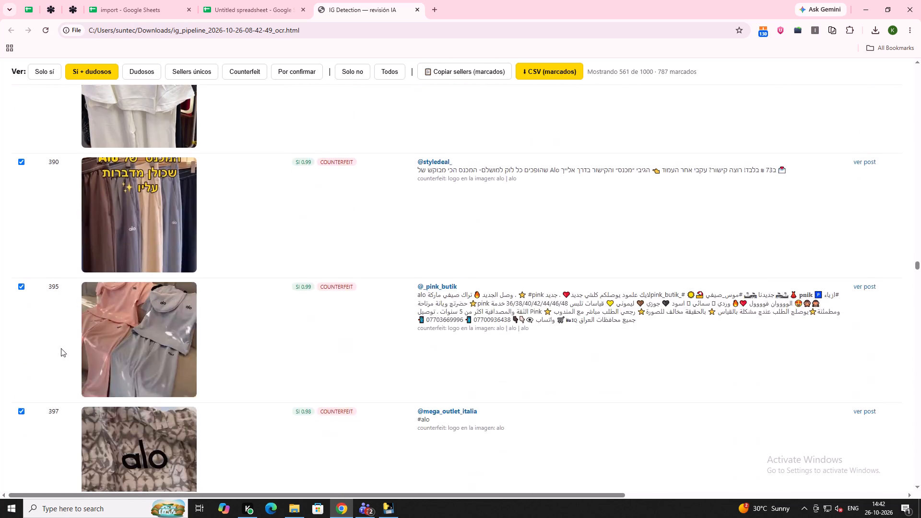
scroll(61, 348, down, 20)
scroll(186, 384, down, 2)
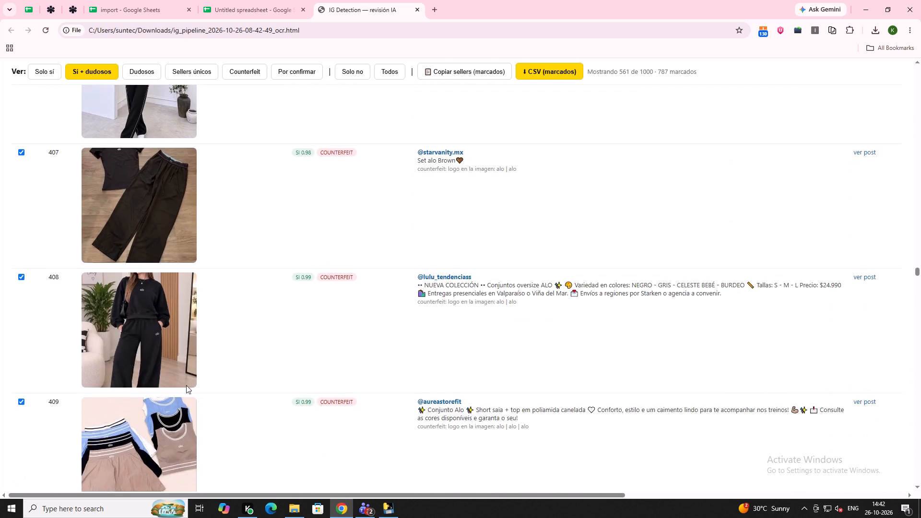
scroll(186, 385, down, 16)
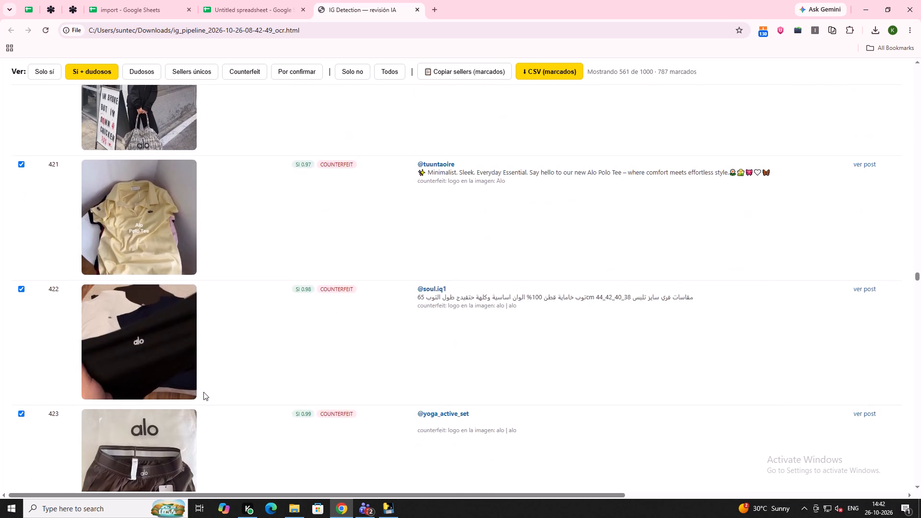
Continue through the counterfeit listings from 423 onward and unmark listings 440 and 443, flagged "NO VENDEDOR?".
scroll(216, 389, down, 4)
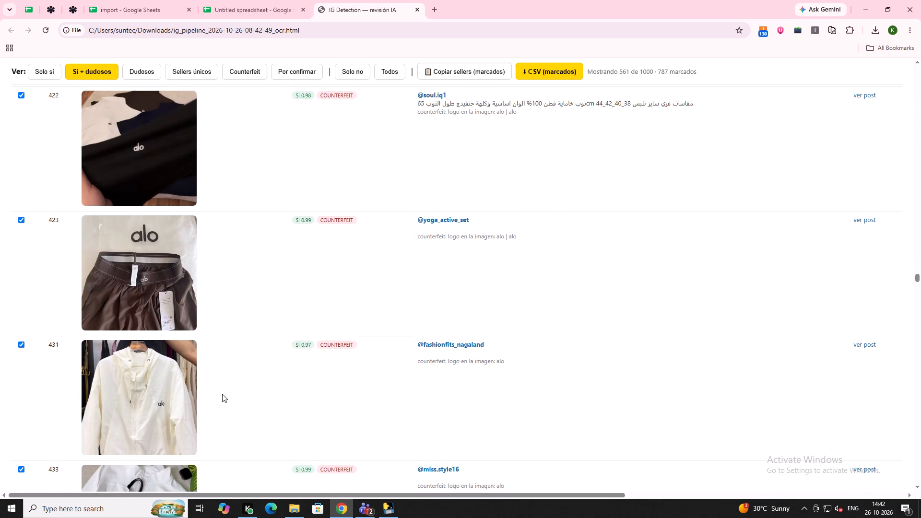
scroll(220, 395, down, 1)
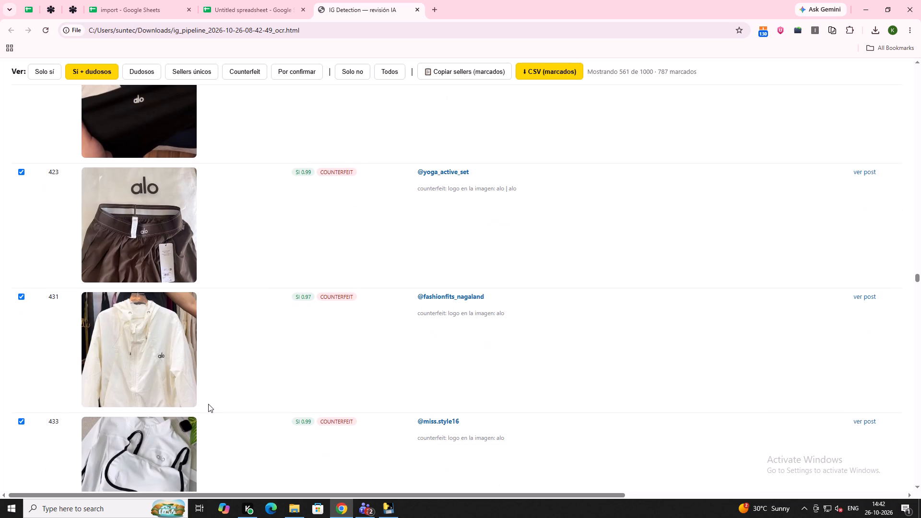
scroll(208, 404, down, 7)
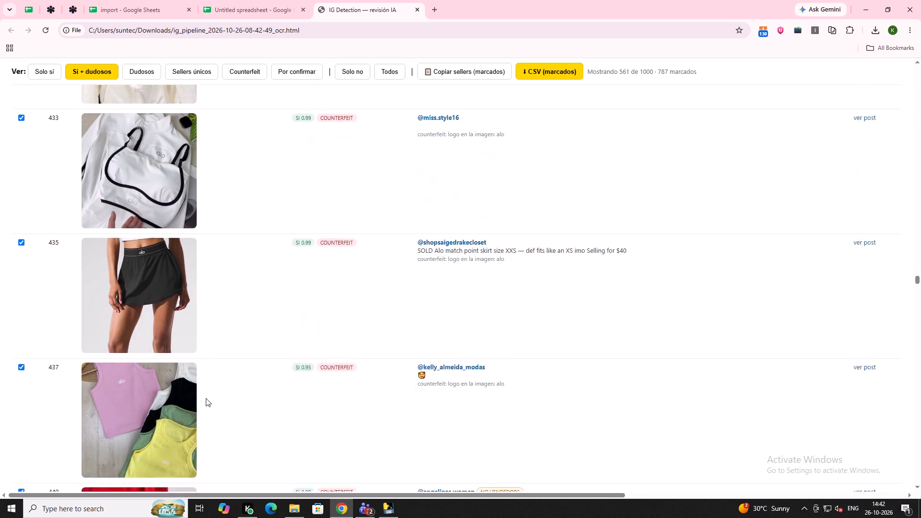
scroll(205, 398, down, 4)
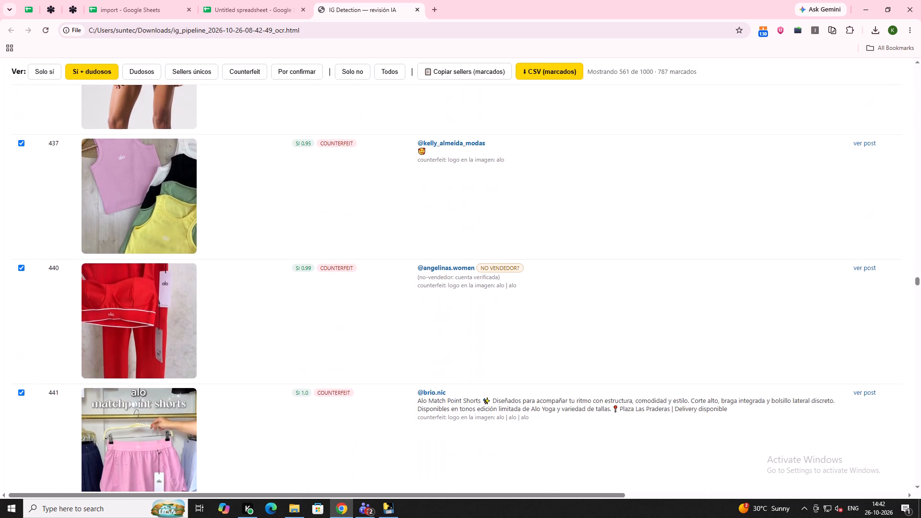
click(22, 269)
scroll(233, 352, down, 4)
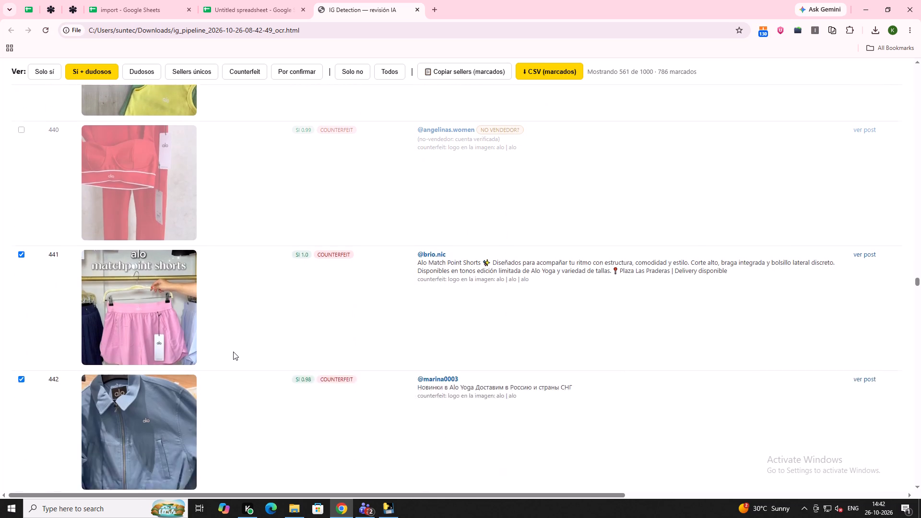
scroll(233, 352, down, 4)
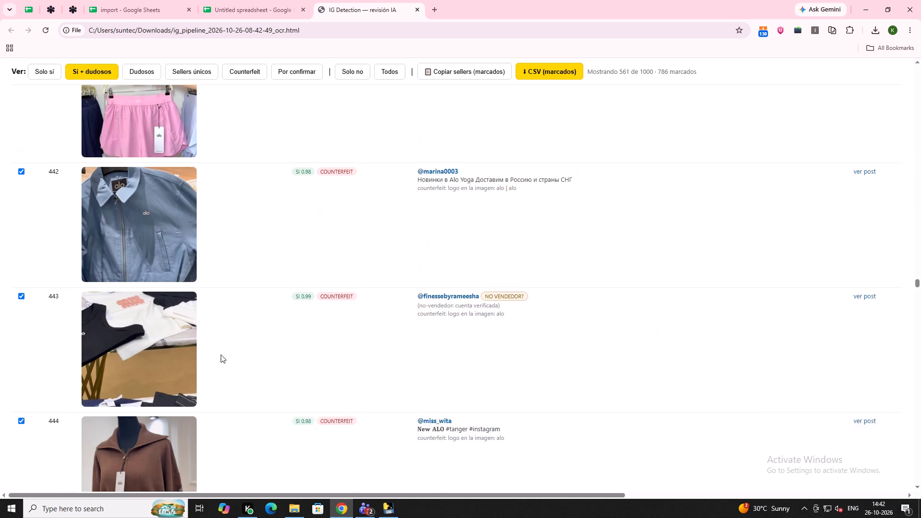
click(23, 257)
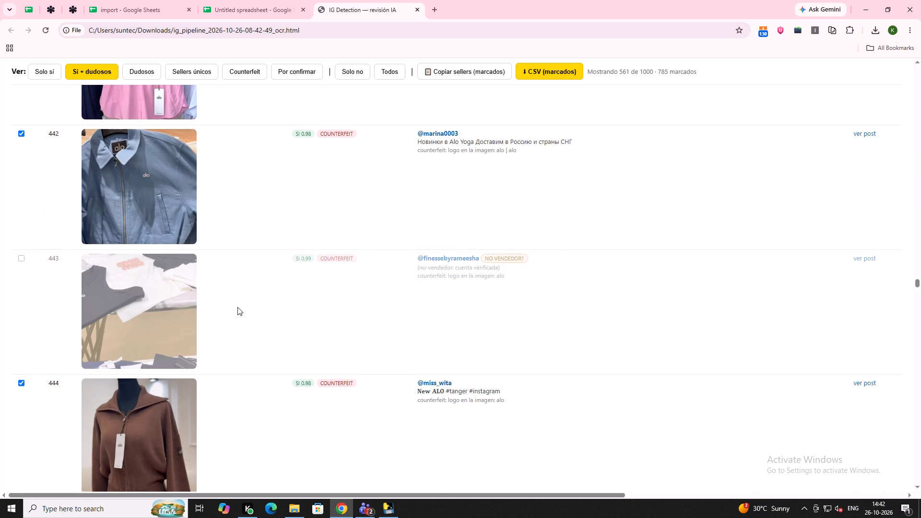
Review the counterfeit listings from 444 onward and unmark listings 464 and 471, flagged "NO VENDEDOR?".
scroll(225, 300, down, 8)
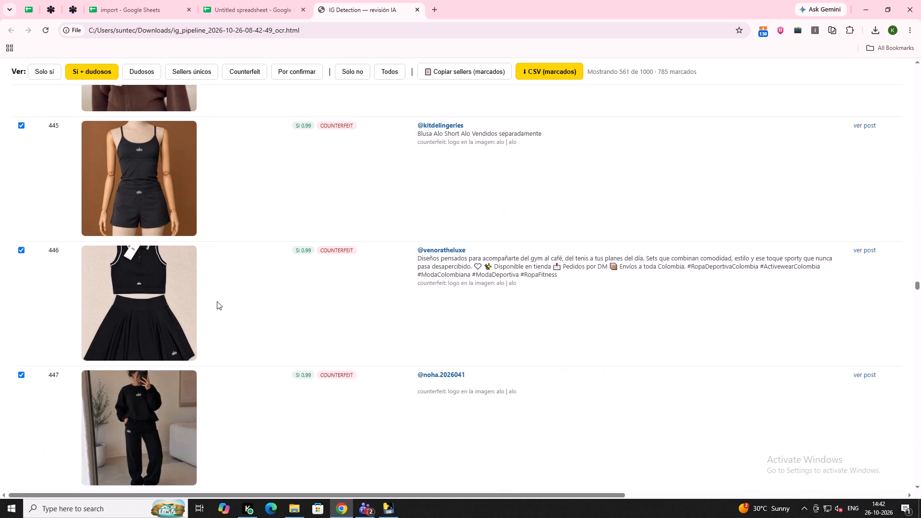
scroll(217, 301, down, 4)
scroll(125, 311, down, 9)
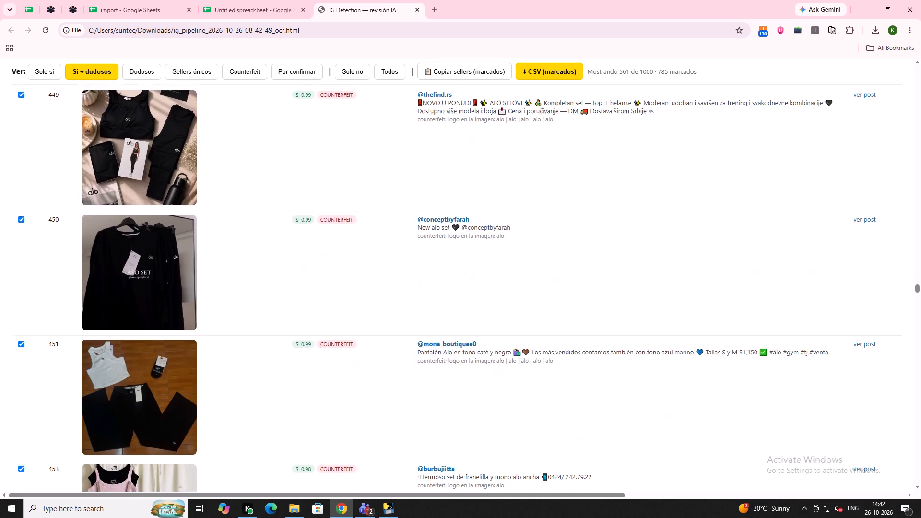
scroll(115, 310, down, 11)
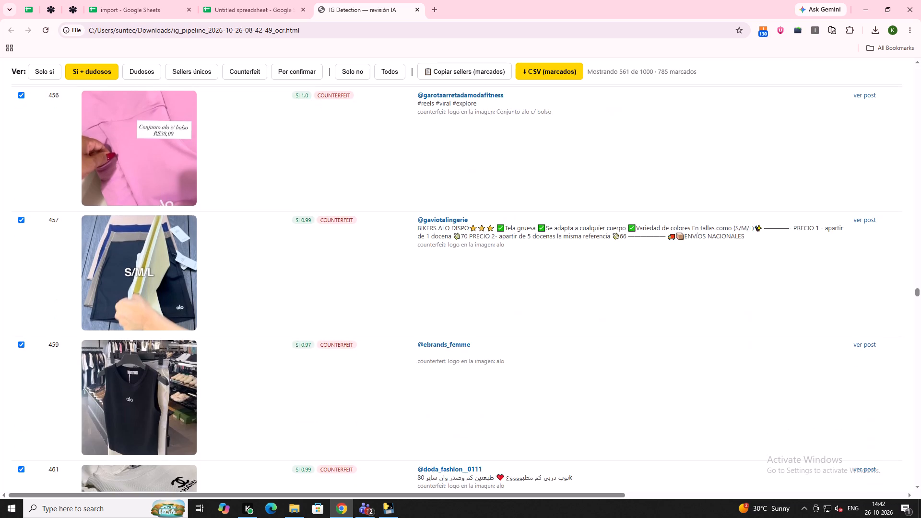
scroll(114, 313, down, 6)
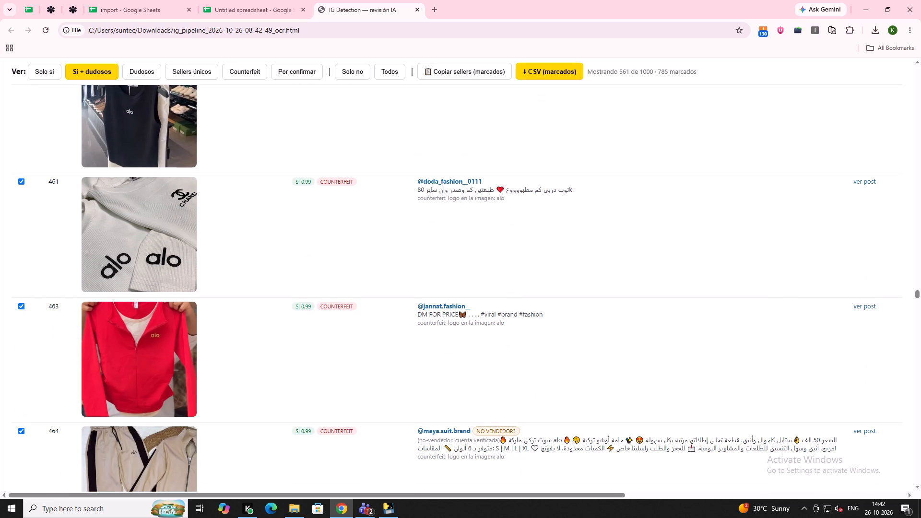
scroll(107, 324, down, 2)
click(23, 333)
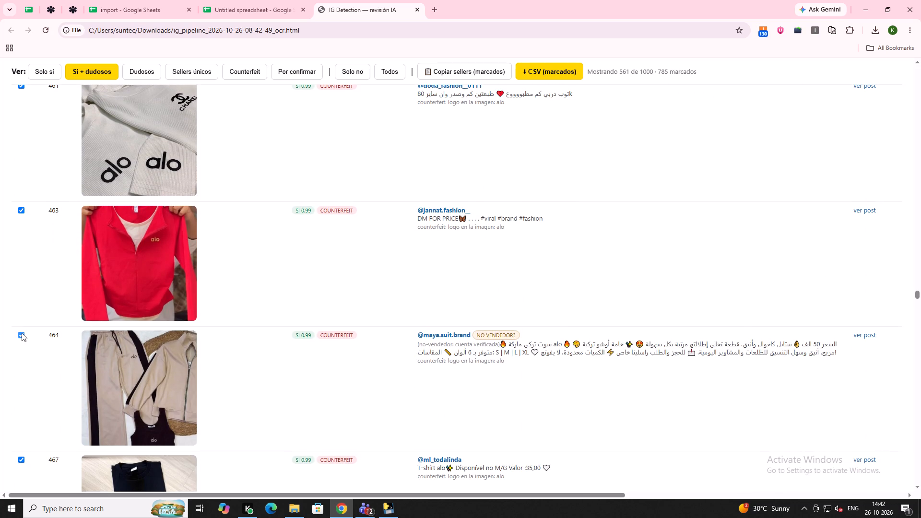
scroll(18, 336, down, 5)
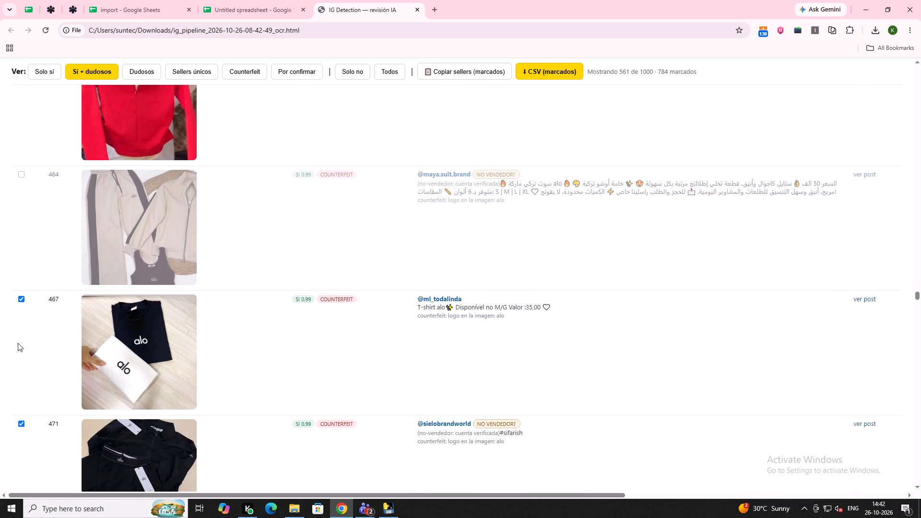
scroll(18, 343, down, 2)
click(18, 248)
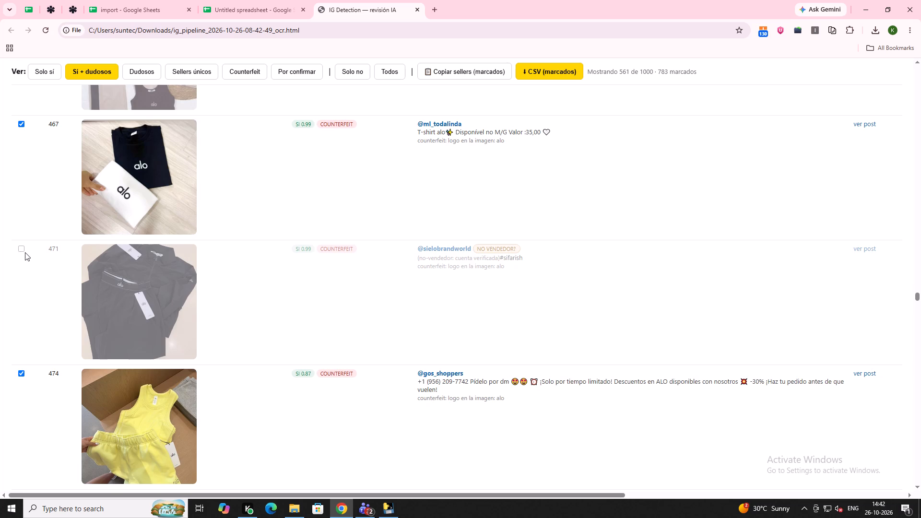
Review the counterfeit listings from 474 onward and unmark listings 488 and 492, flagged "NO VENDEDOR?".
scroll(25, 253, down, 20)
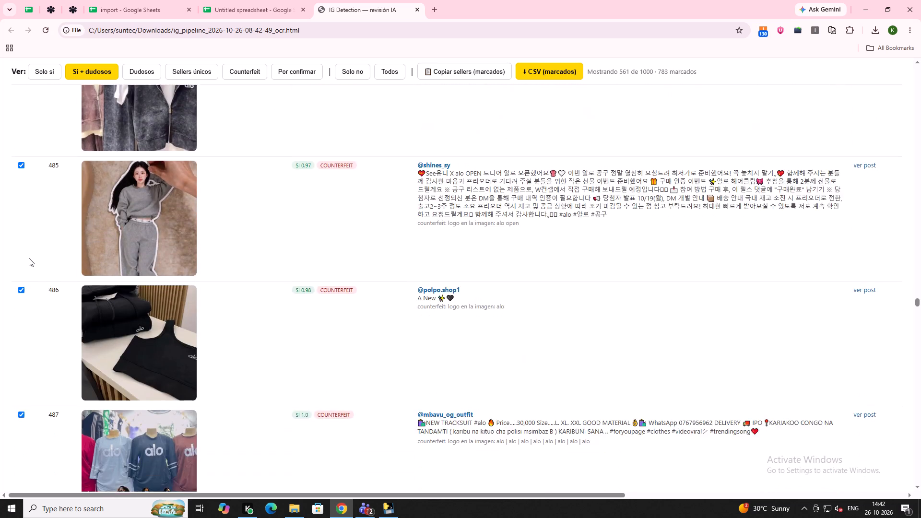
scroll(29, 259, down, 7)
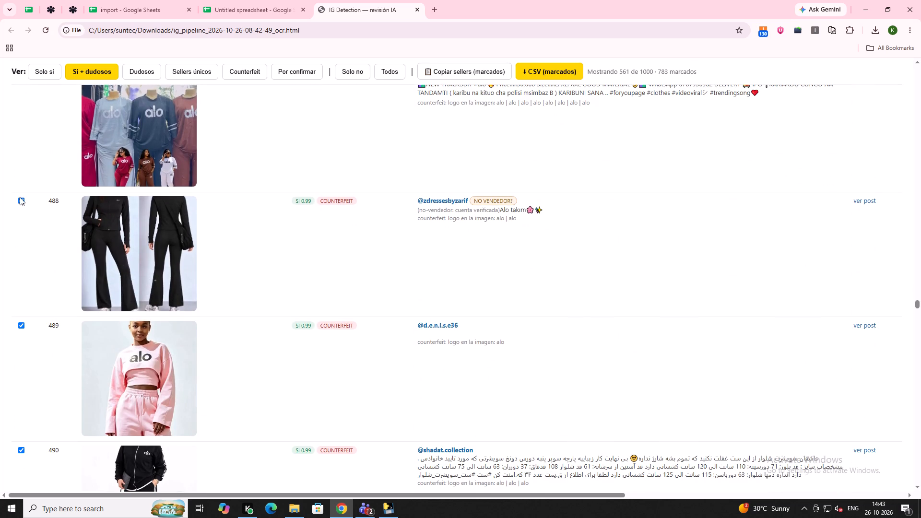
click(22, 201)
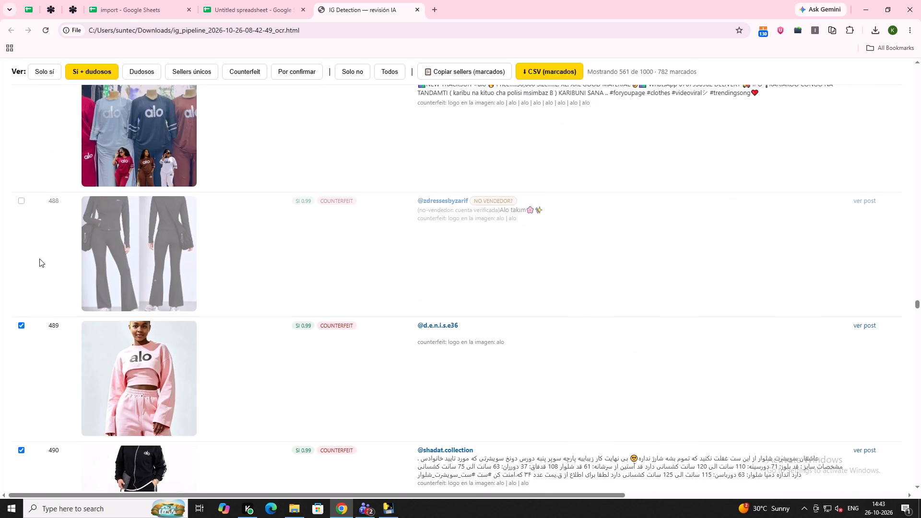
scroll(43, 256, down, 8)
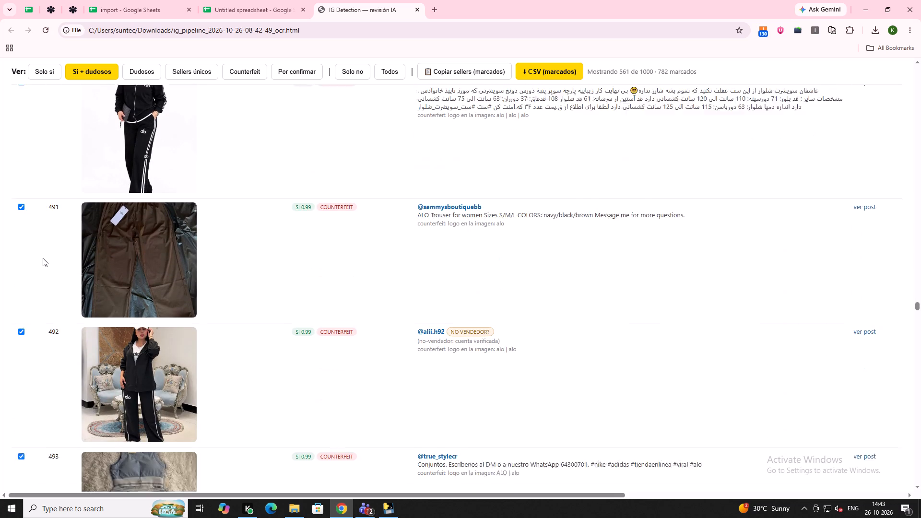
click(21, 317)
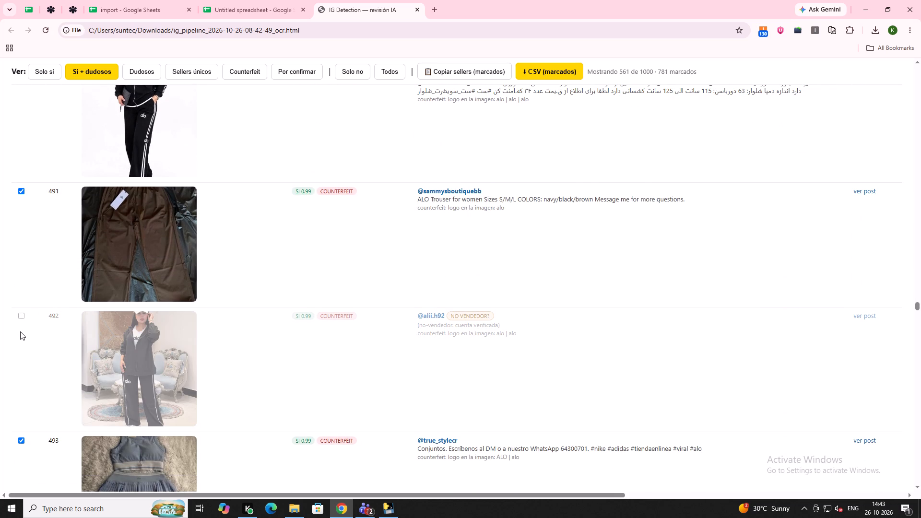
Review the counterfeit listings from 493 onward and unmark listing 506, flagged "NO VENDEDOR?".
scroll(30, 301, down, 5)
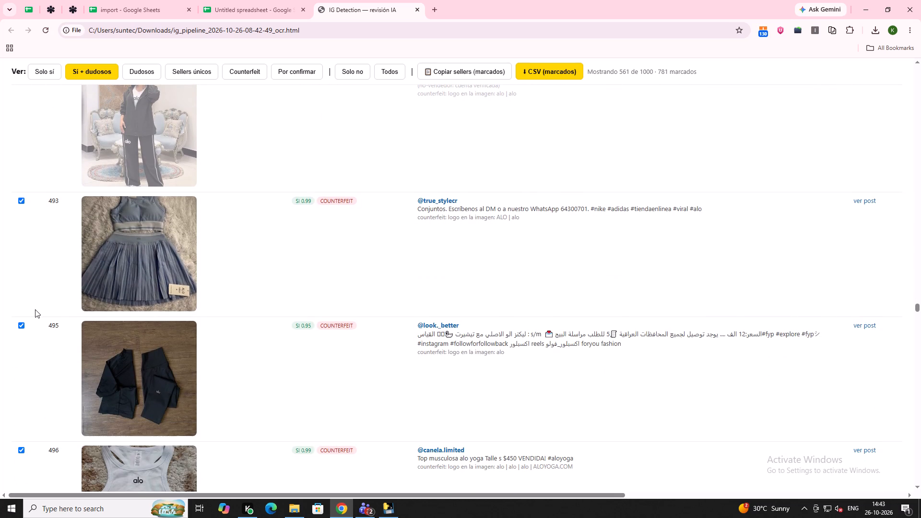
scroll(36, 309, down, 3)
scroll(86, 271, down, 2)
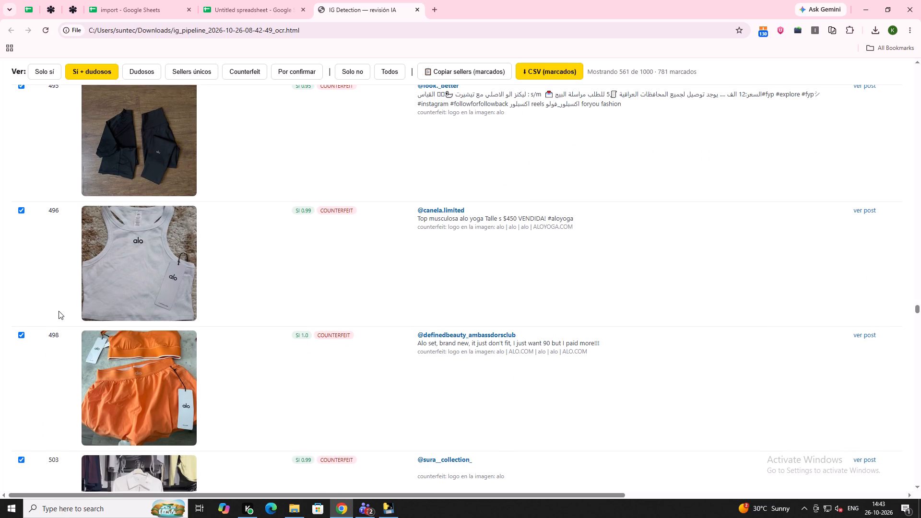
scroll(59, 311, down, 5)
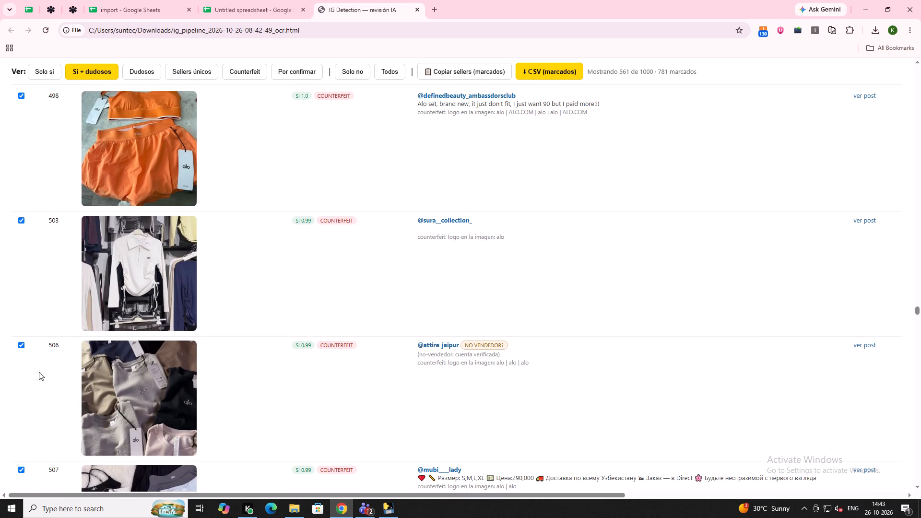
click(20, 343)
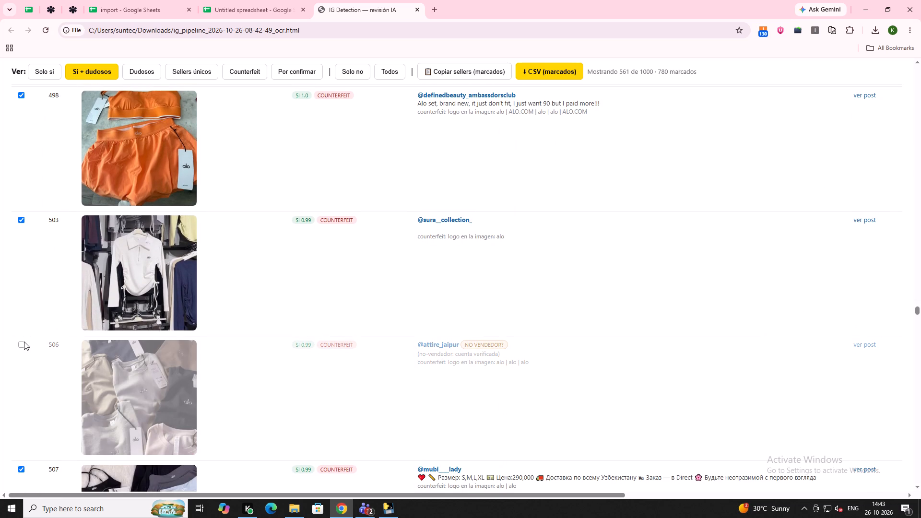
Review the counterfeit listings from 507 onward and unmark listing 514, flagged "NO VENDEDOR?", and the storefront listing 515.
scroll(24, 341, down, 2)
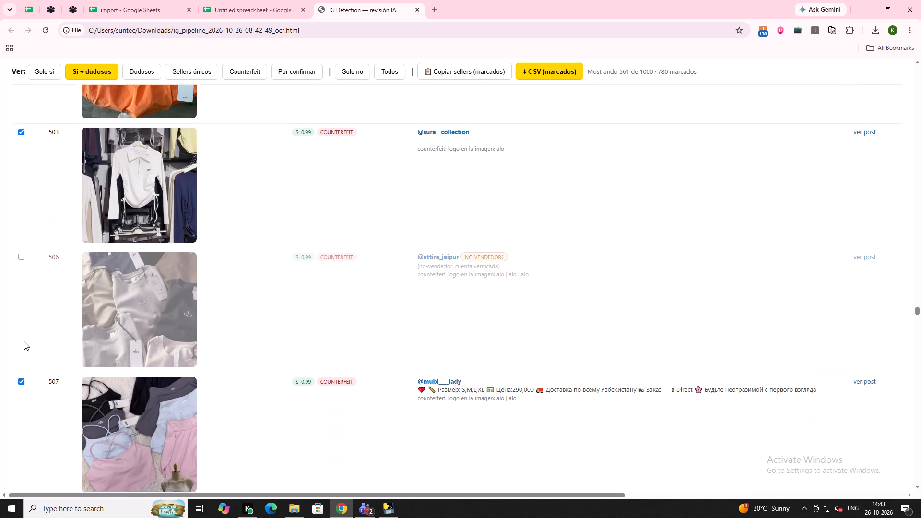
scroll(43, 369, down, 7)
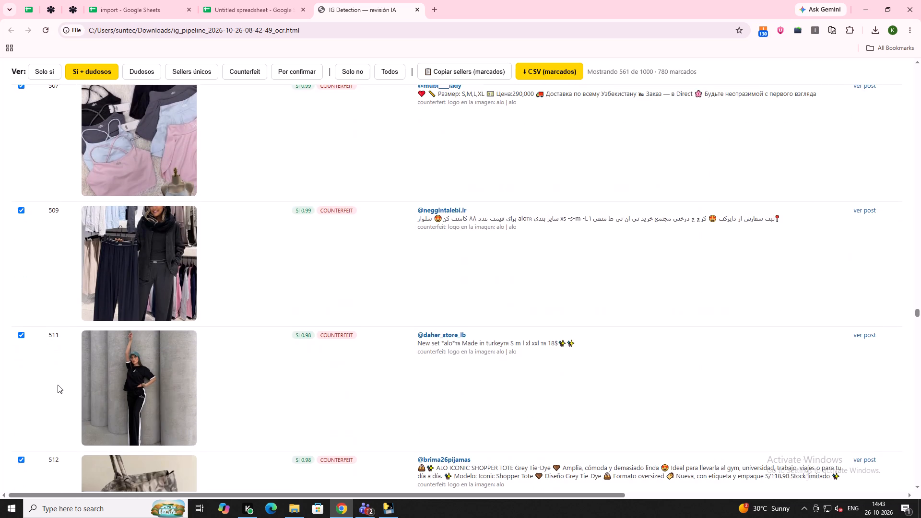
scroll(58, 385, down, 6)
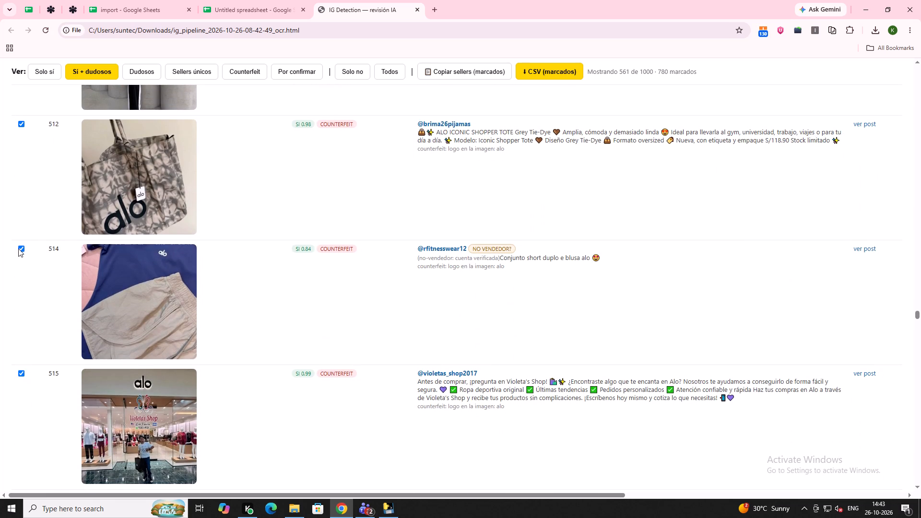
click(28, 250)
click(19, 249)
scroll(78, 304, down, 3)
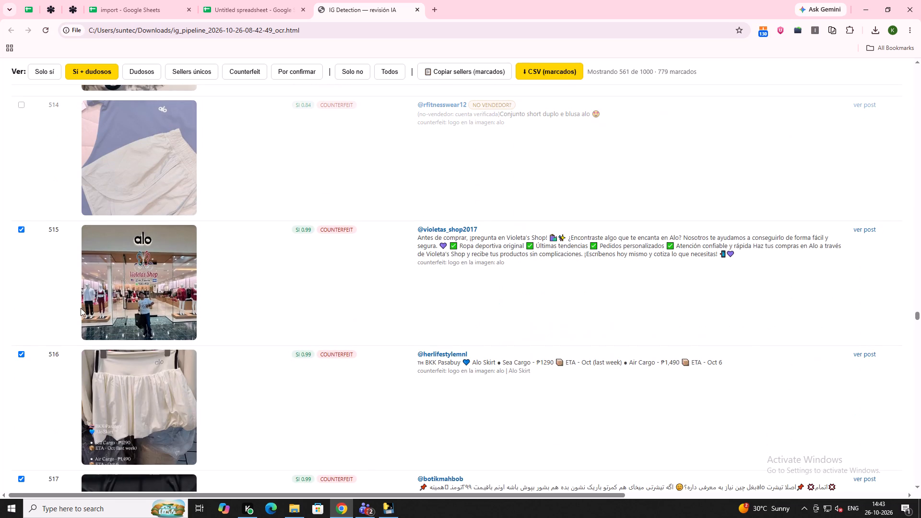
click(19, 227)
Review the listings from 516 onward, translating the page into English to read the captions, and unmark listing 525.
scroll(104, 271, down, 3)
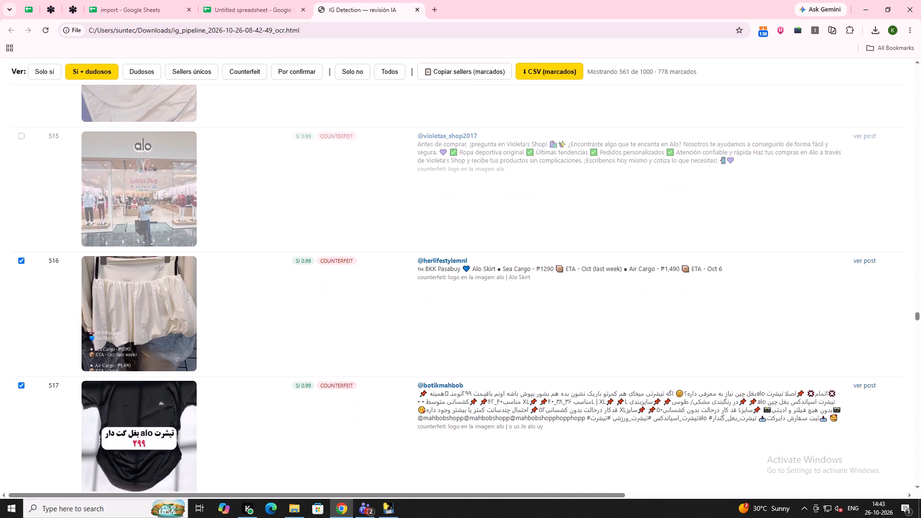
scroll(105, 276, down, 5)
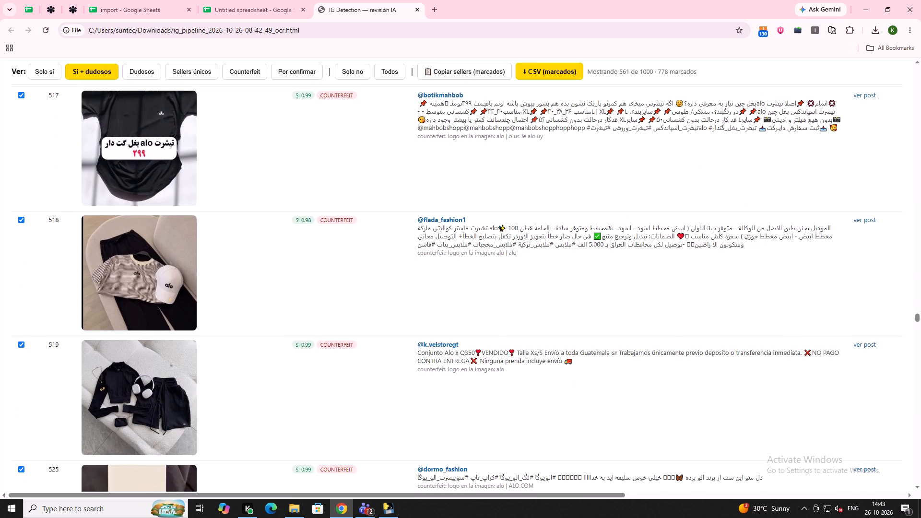
scroll(103, 287, down, 7)
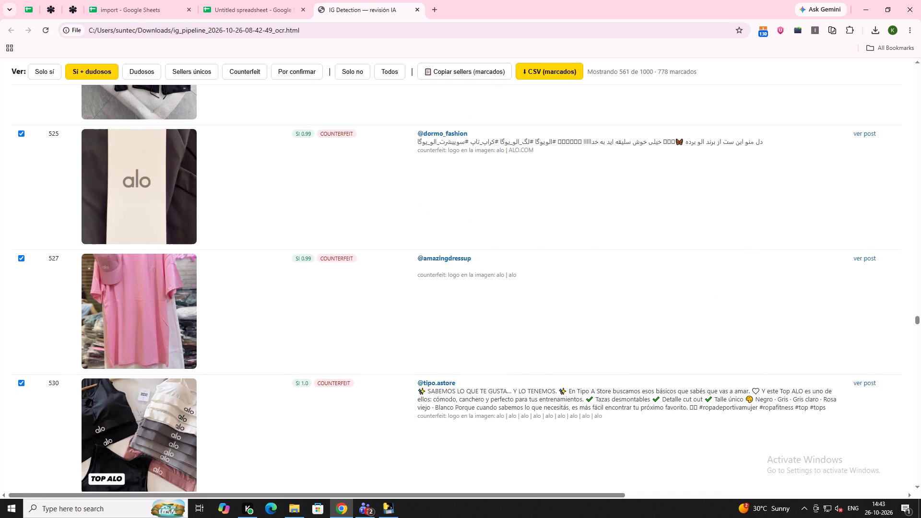
right_click(415, 187)
click(477, 339)
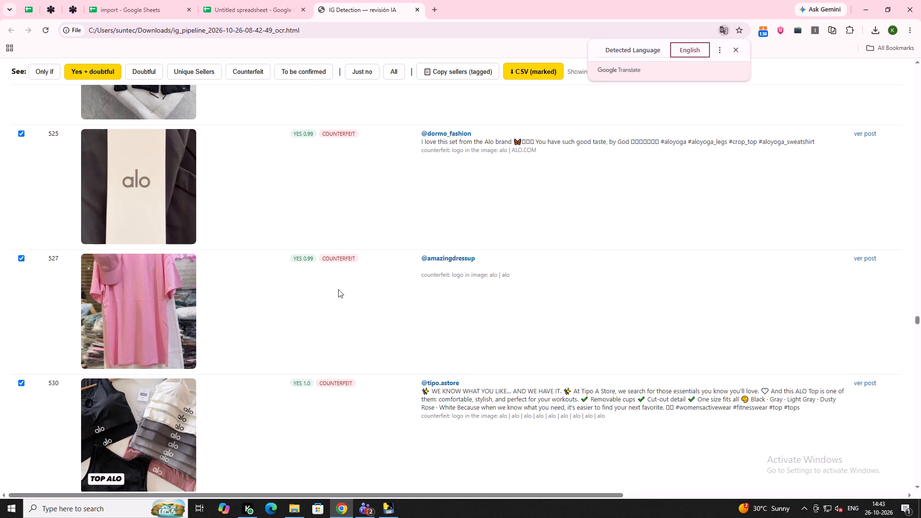
click(21, 131)
Review the counterfeit listings from 527 onward and unmark listings 549 and 552, flagged "NOT A SALESPERSON?".
scroll(156, 238, down, 11)
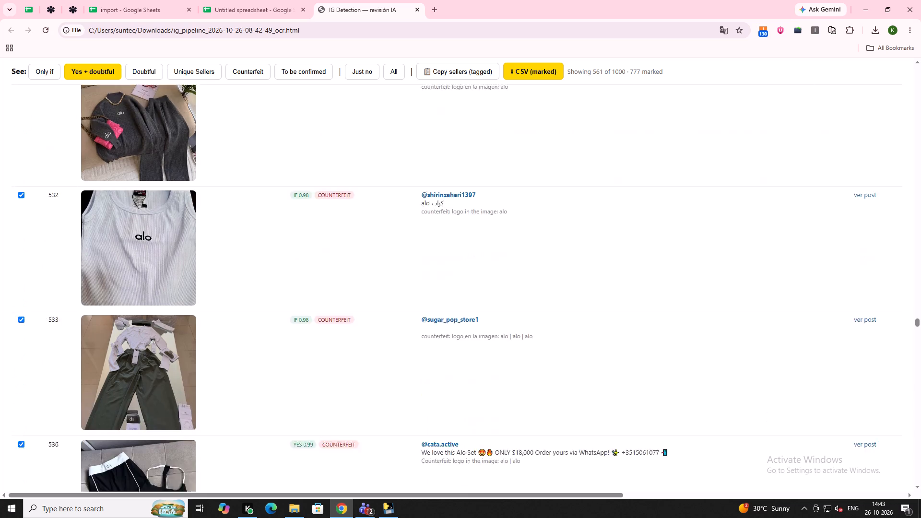
scroll(153, 243, down, 15)
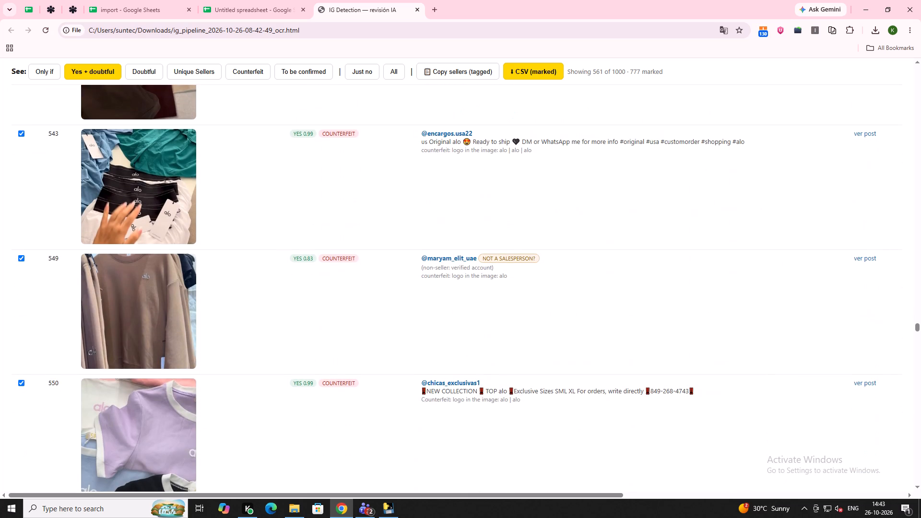
click(21, 257)
scroll(97, 271, down, 3)
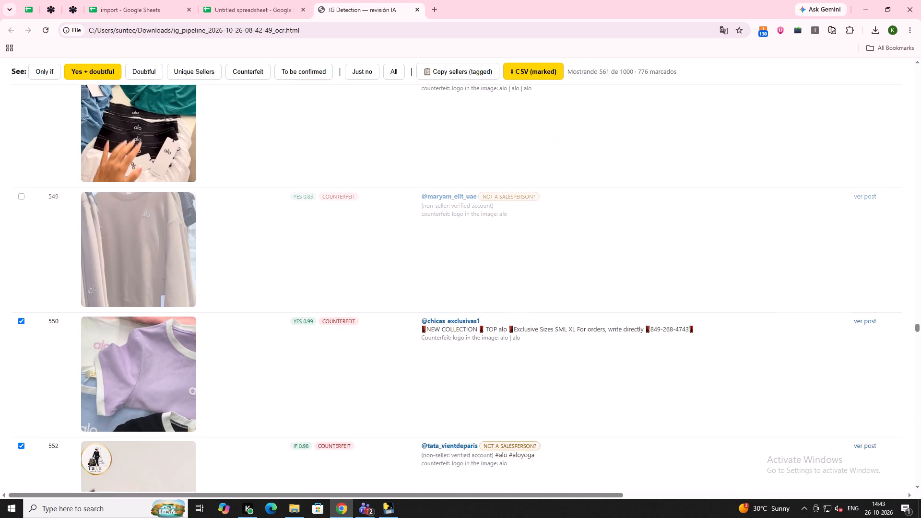
scroll(105, 284, down, 2)
click(22, 266)
Review the counterfeit listings from 553 onward and unmark listing 583, flagged "NOT A SALESPERSON?".
scroll(29, 281, down, 4)
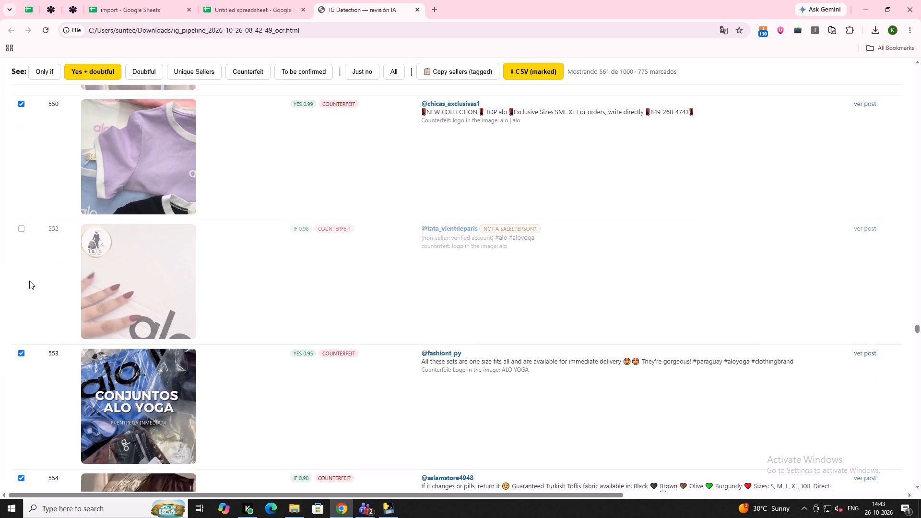
scroll(29, 281, down, 8)
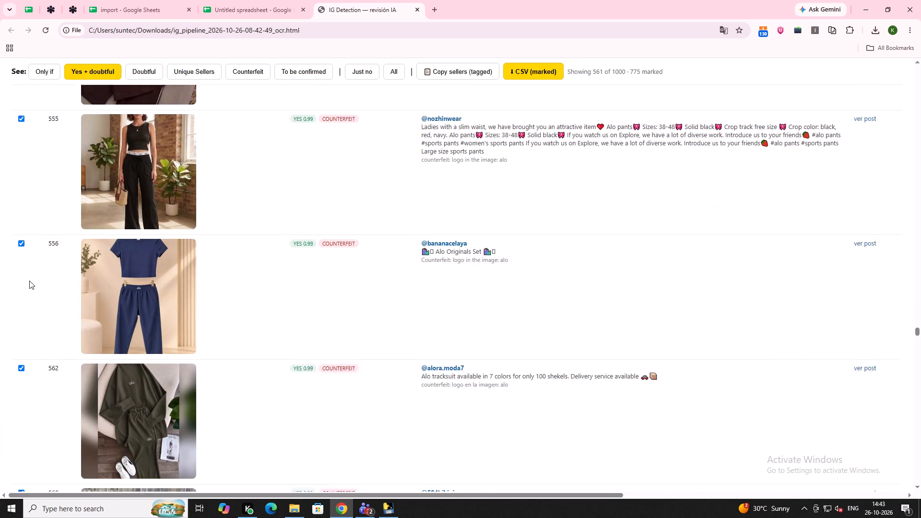
scroll(29, 281, down, 8)
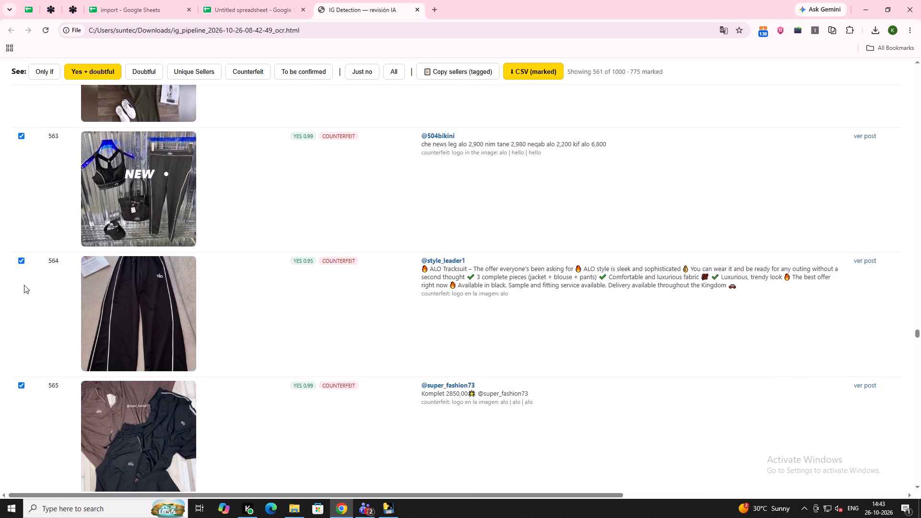
scroll(19, 299, down, 4)
scroll(14, 329, up, 1)
scroll(14, 329, down, 6)
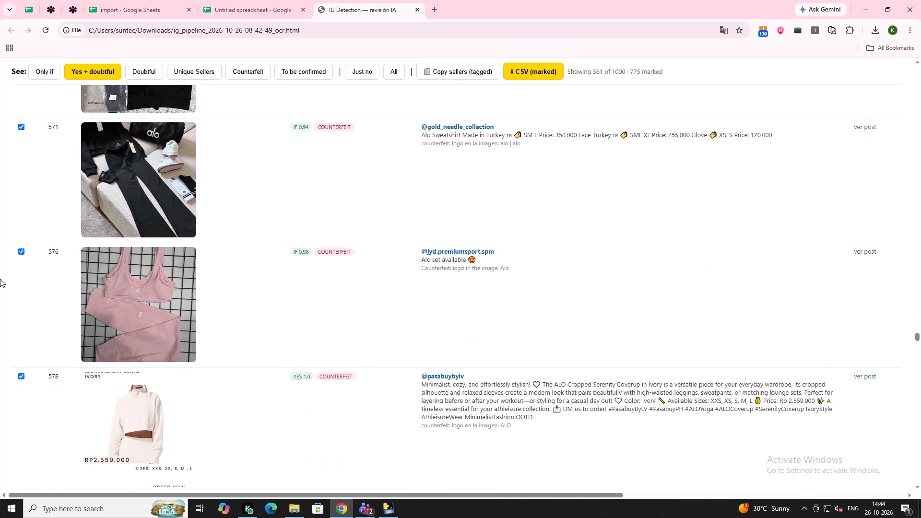
scroll(0, 279, down, 4)
scroll(54, 355, down, 2)
scroll(96, 350, down, 6)
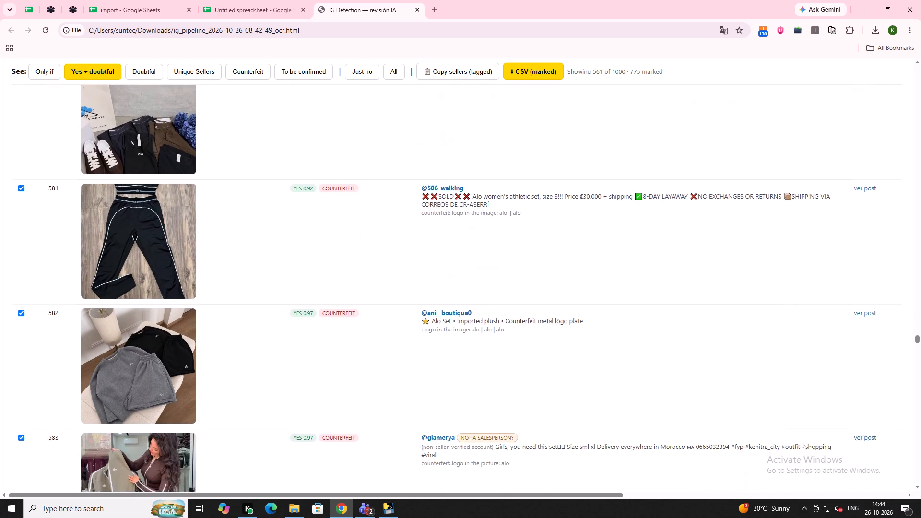
click(21, 298)
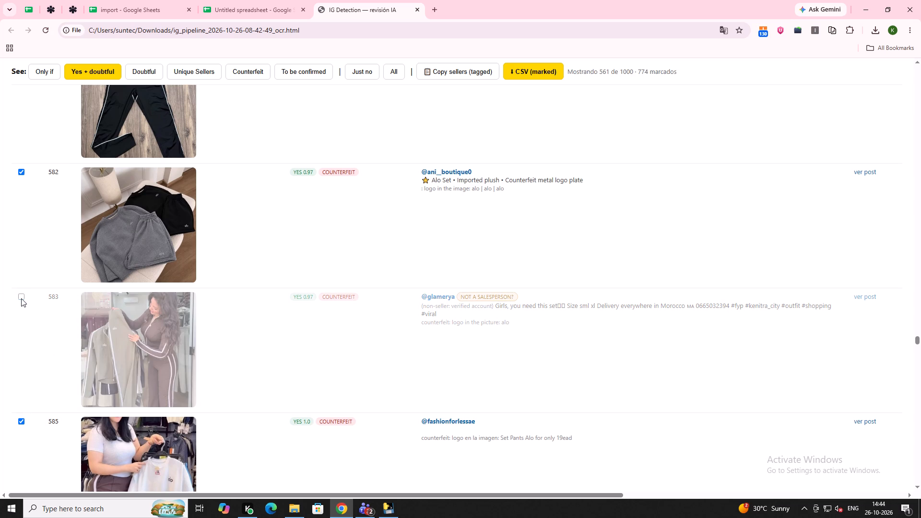
Review the counterfeit listings from 585 onward and unmark listings 611 and 614, flagged "NOT A SALESPERSON?".
scroll(21, 300, down, 11)
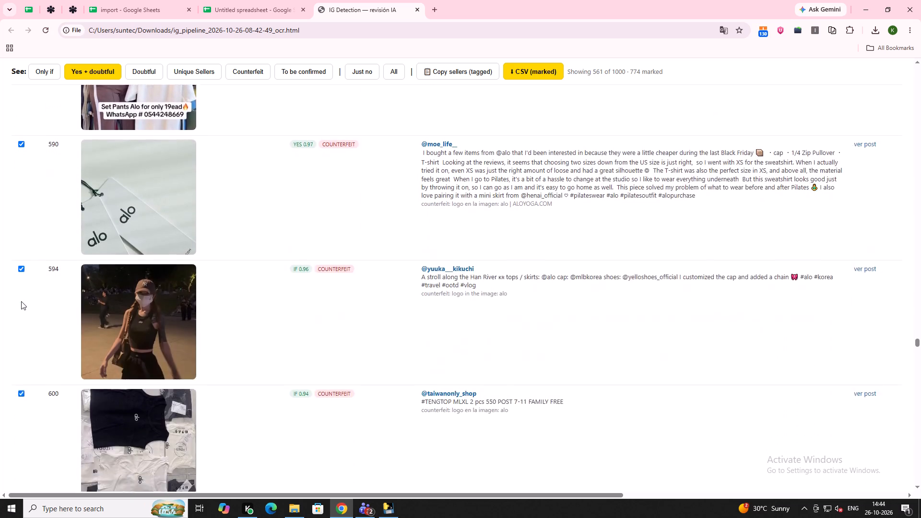
scroll(21, 301, down, 6)
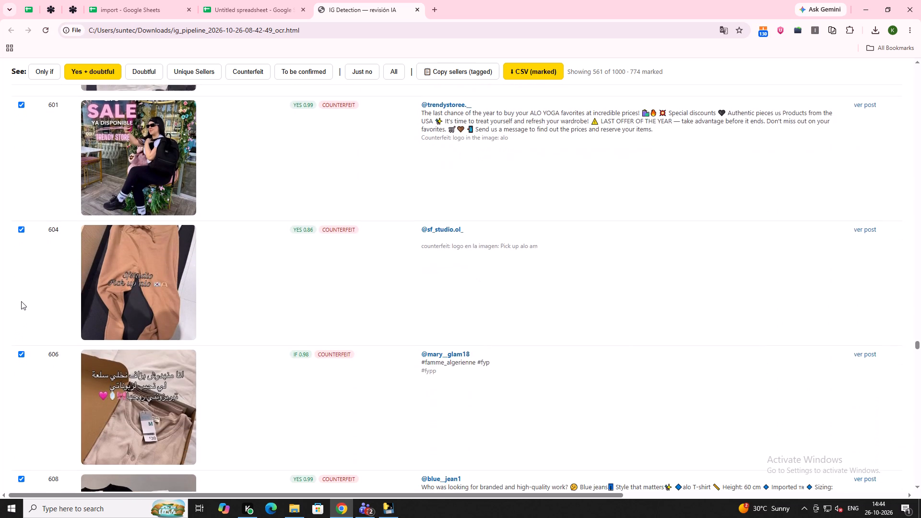
scroll(21, 301, down, 14)
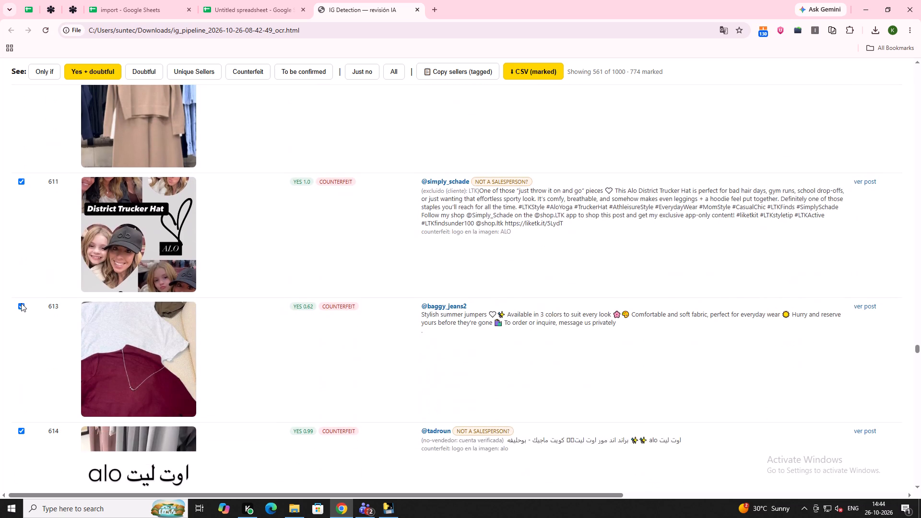
click(25, 181)
click(23, 182)
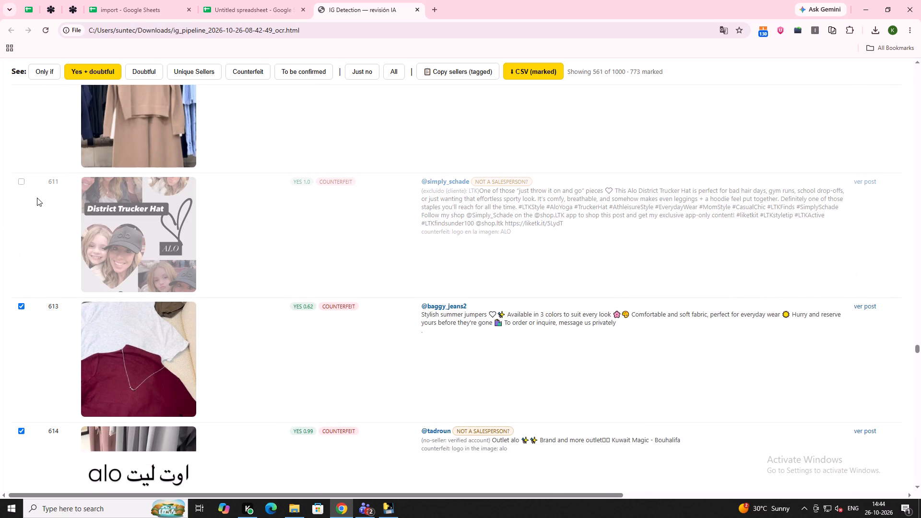
scroll(103, 322, down, 3)
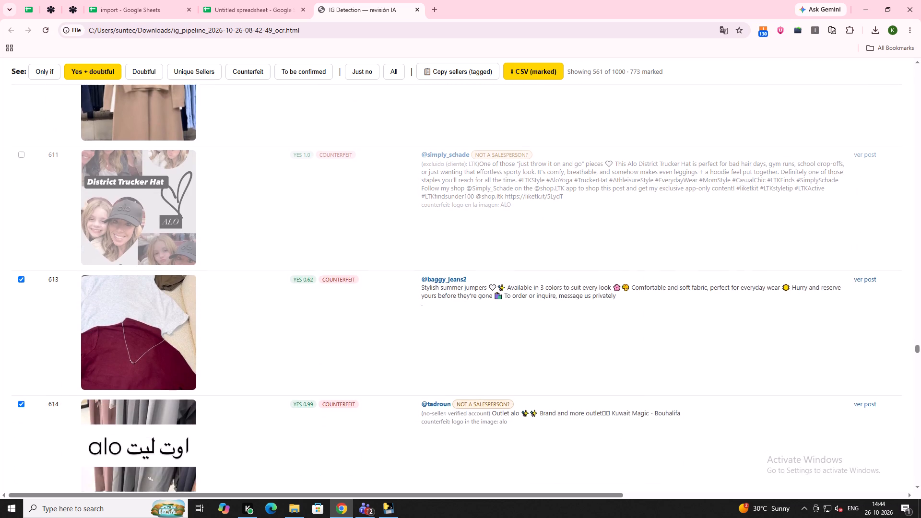
click(20, 286)
Examine the counterfeit listings after 614 up to 641 for accounts that are not sellers.
scroll(118, 227, down, 12)
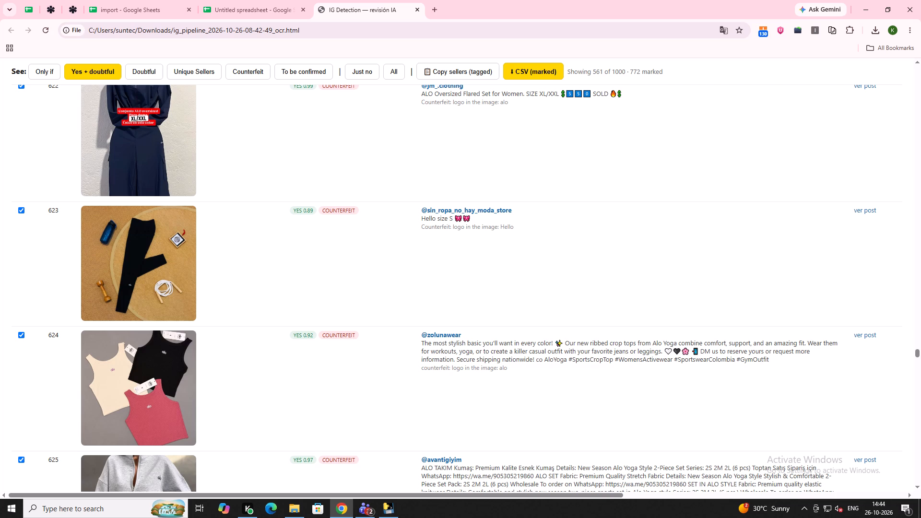
scroll(161, 371, down, 3)
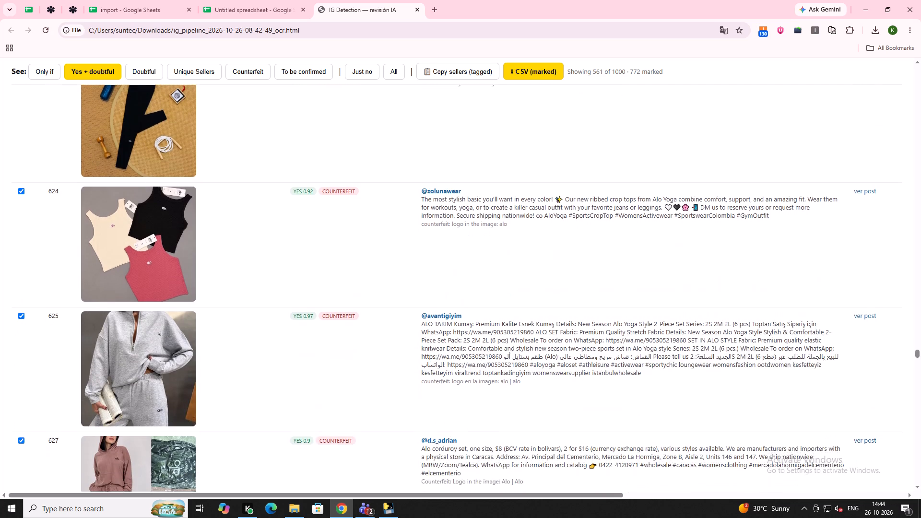
scroll(127, 353, down, 16)
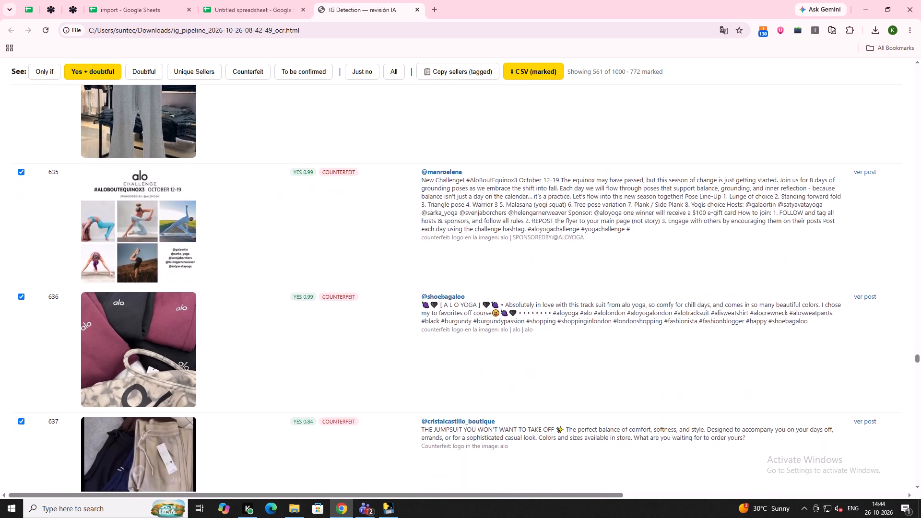
scroll(120, 345, down, 11)
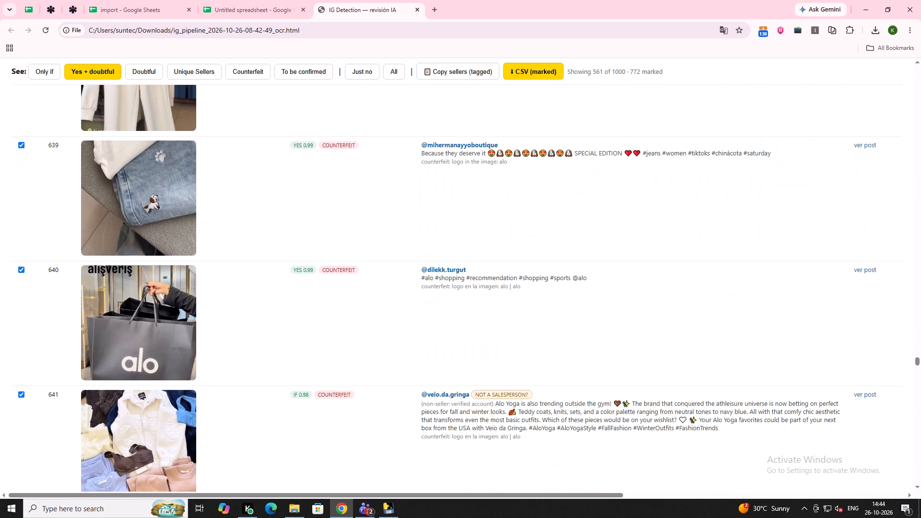
Unmark the shopping-bag listing 640, the embroidered-jeans listing 639, and listing 641, flagged "NOT A SALESPERSON?".
click(19, 388)
click(14, 270)
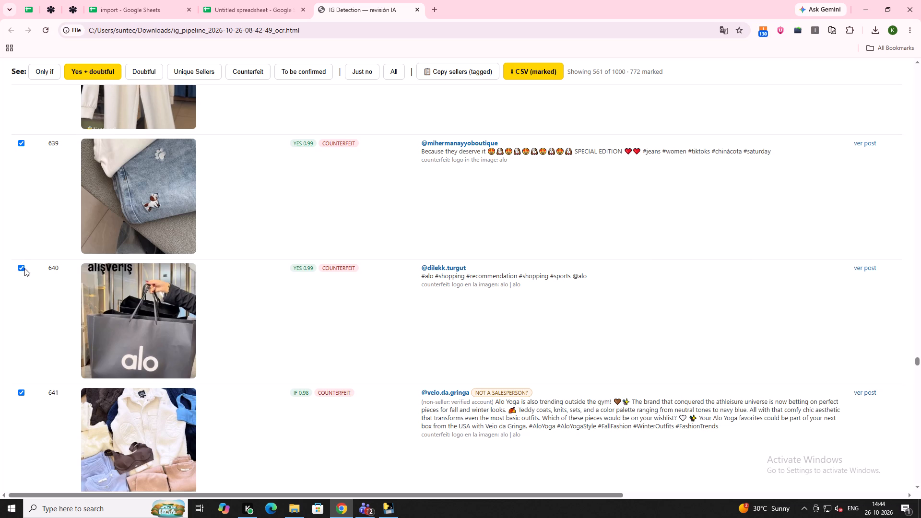
click(22, 268)
click(166, 209)
click(195, 247)
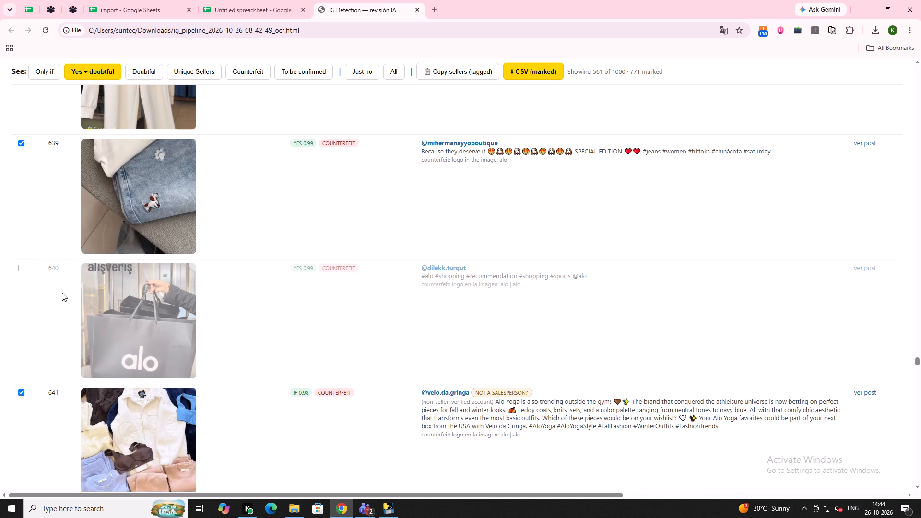
click(22, 140)
scroll(66, 190, down, 4)
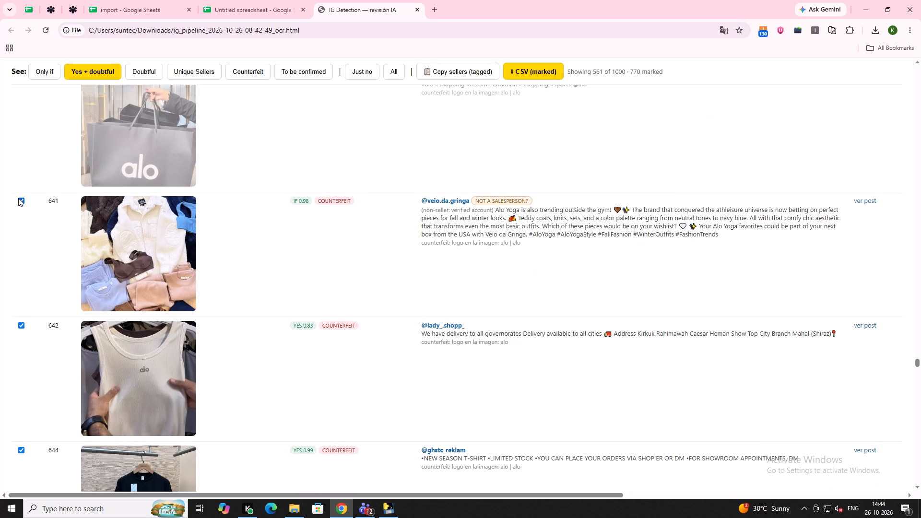
click(19, 199)
Review the counterfeit listings from 642 onward and unmark listing 674, flagged "NOT A SALESPERSON?".
scroll(54, 209, down, 8)
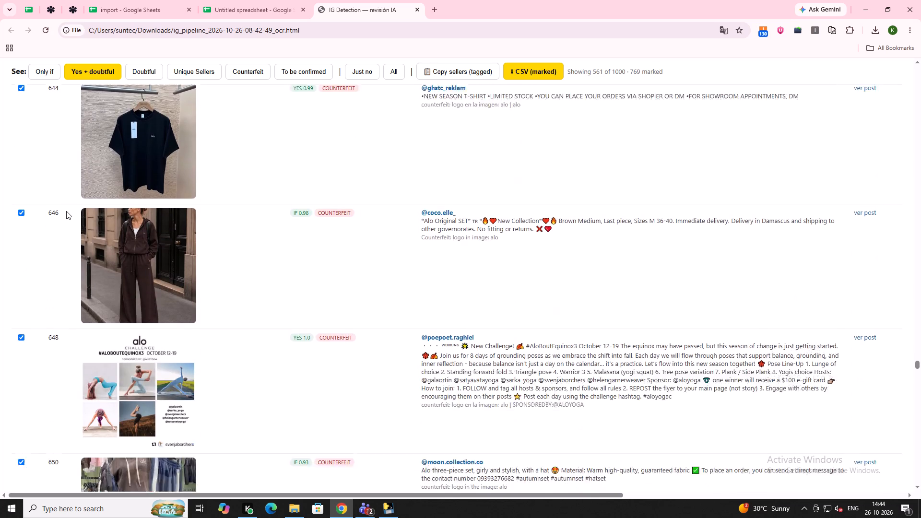
scroll(66, 211, down, 15)
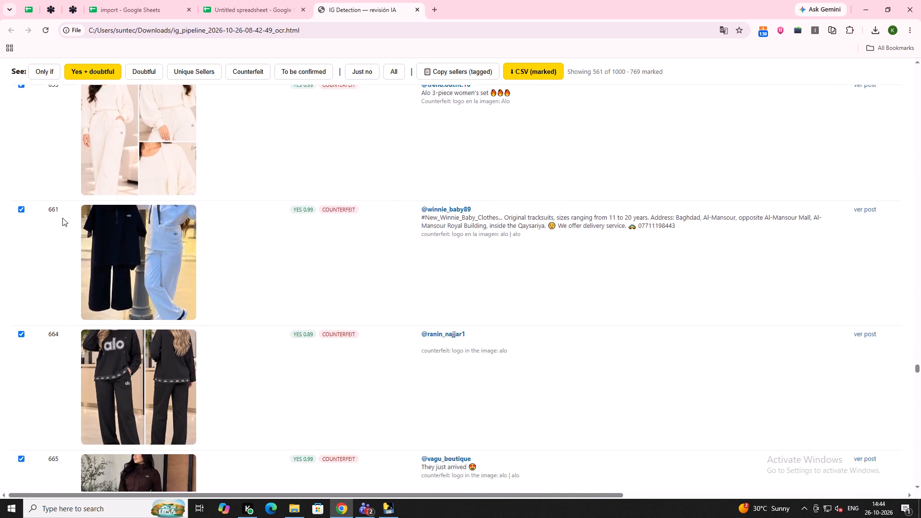
scroll(62, 218, down, 17)
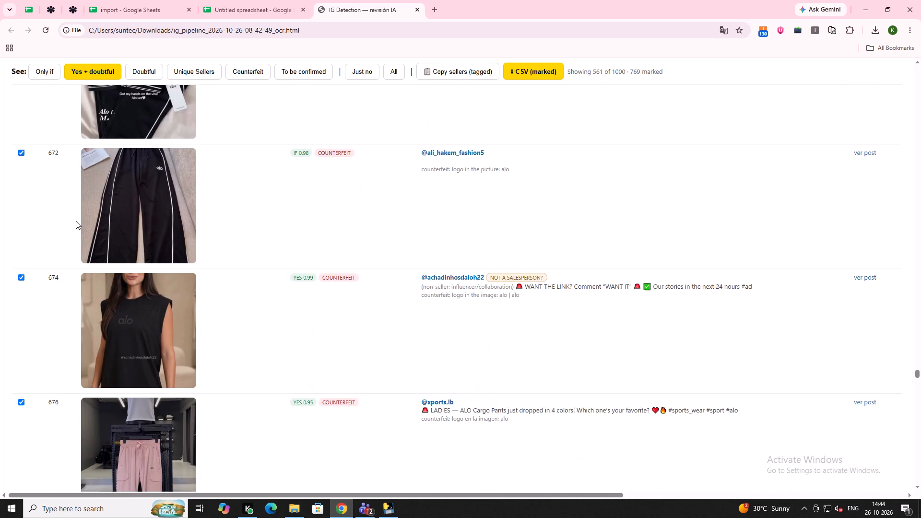
scroll(76, 221, down, 1)
click(19, 229)
Review the counterfeit listings from 676 onward and unmark listings 686 and 692, flagged "NOT A SALESPERSON?".
scroll(113, 274, down, 3)
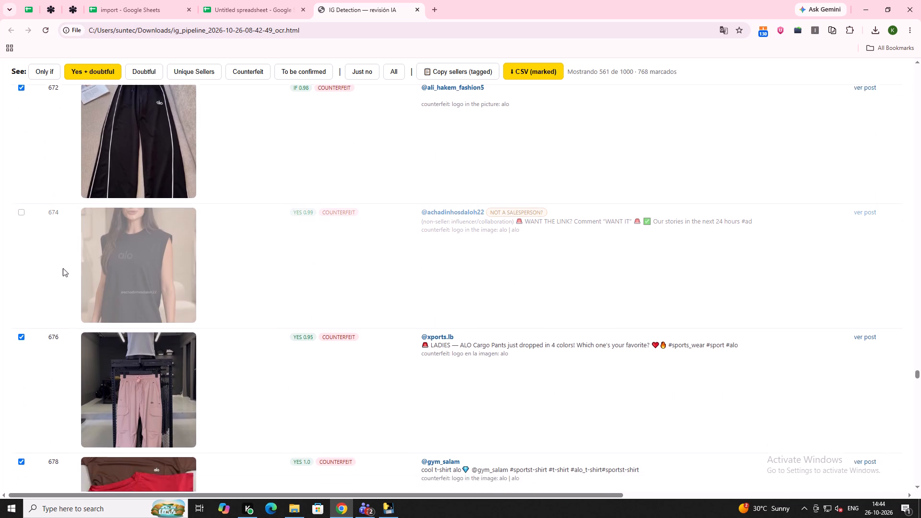
scroll(63, 268, down, 17)
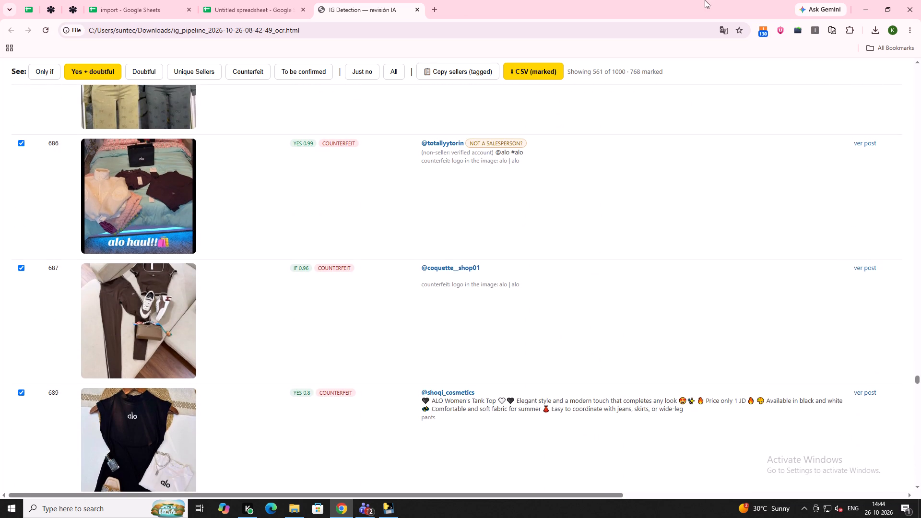
click(20, 142)
scroll(100, 248, down, 10)
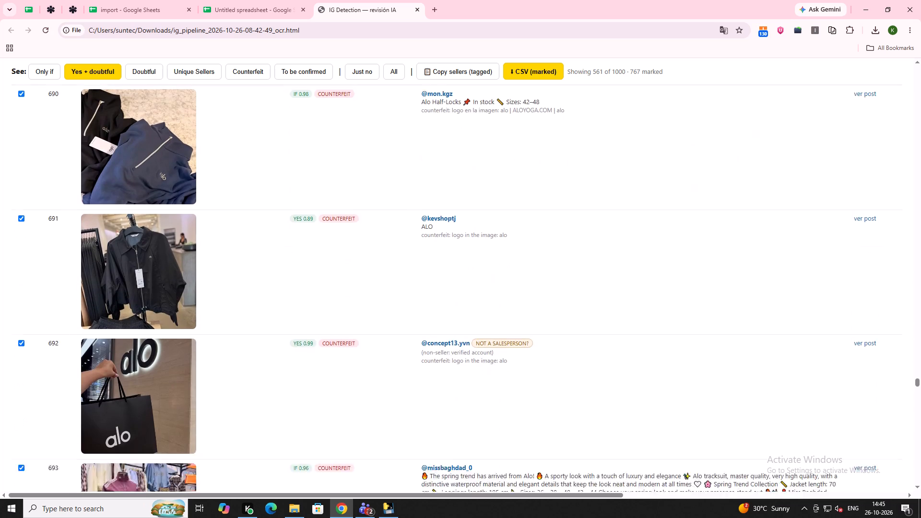
scroll(85, 254, down, 2)
click(19, 191)
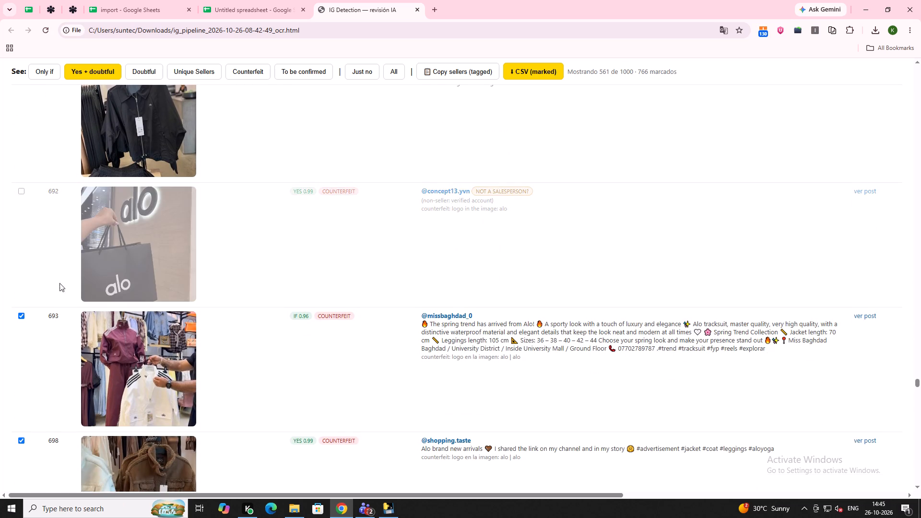
Review the counterfeit listings from 693 onward and unmark listing 728, flagged "NOT A SALESPERSON?".
scroll(64, 294, down, 13)
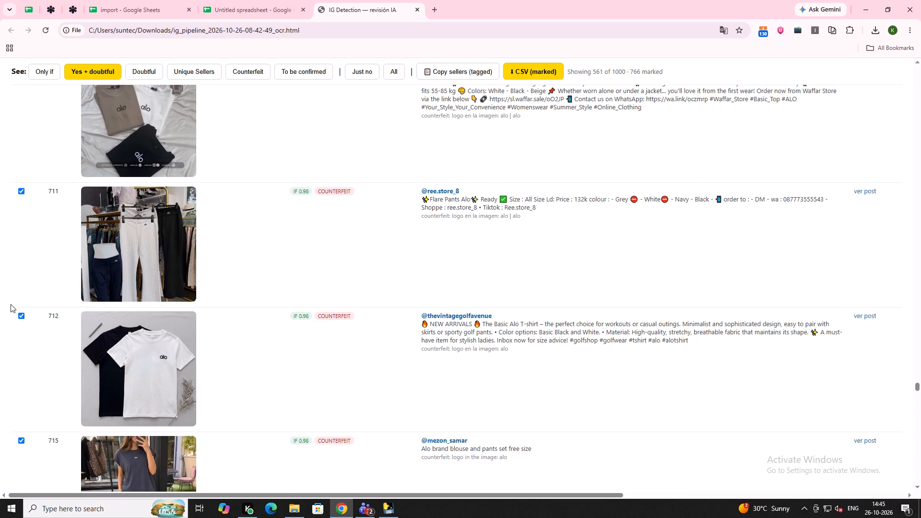
scroll(11, 304, down, 7)
scroll(42, 332, down, 4)
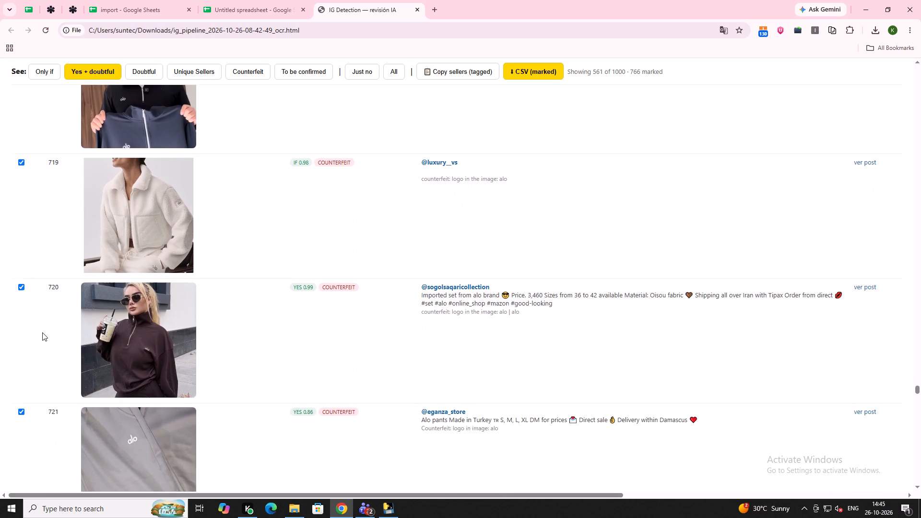
scroll(42, 332, down, 8)
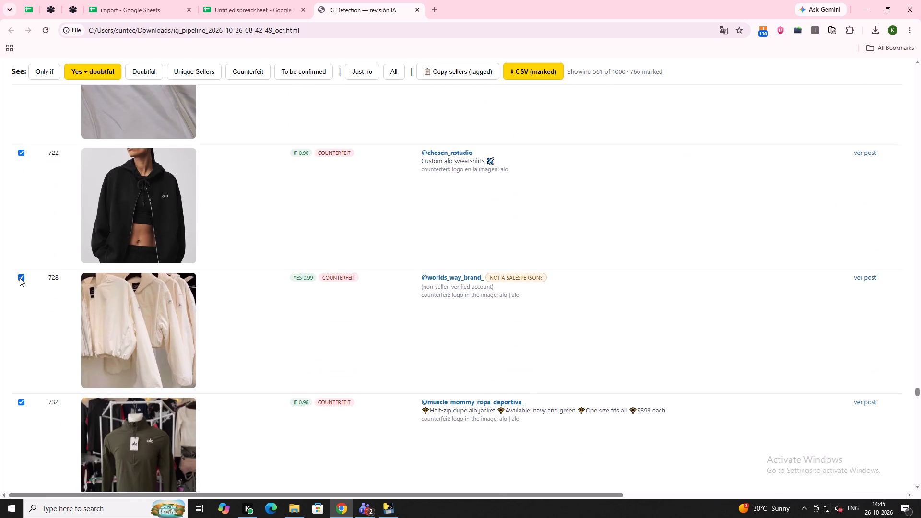
click(21, 278)
Examine the counterfeit listings from 732 up to 799 for accounts that are not sellers.
scroll(26, 280, down, 15)
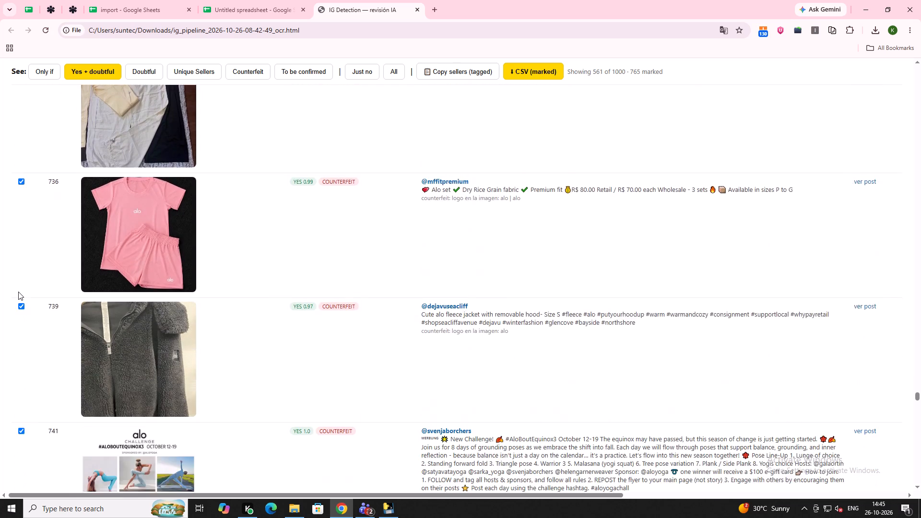
scroll(18, 292, down, 18)
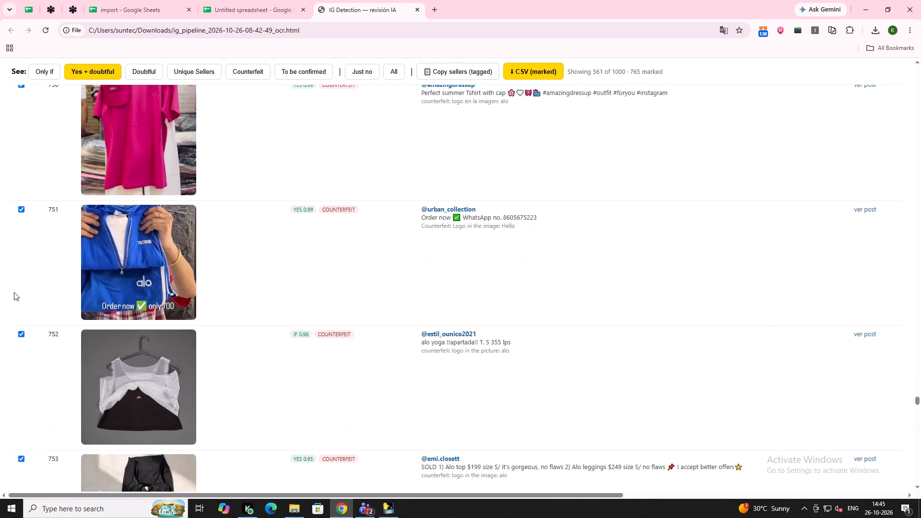
scroll(14, 292, down, 11)
scroll(11, 293, down, 20)
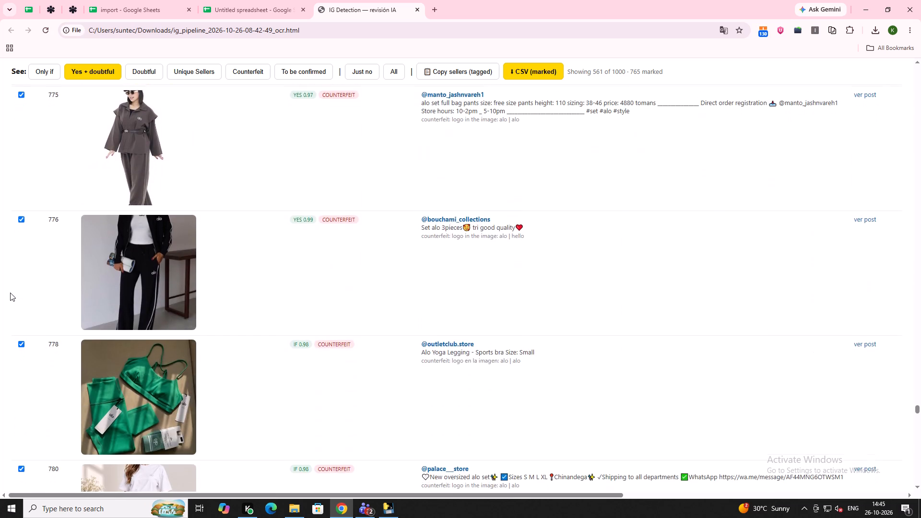
scroll(10, 293, down, 15)
scroll(10, 293, down, 8)
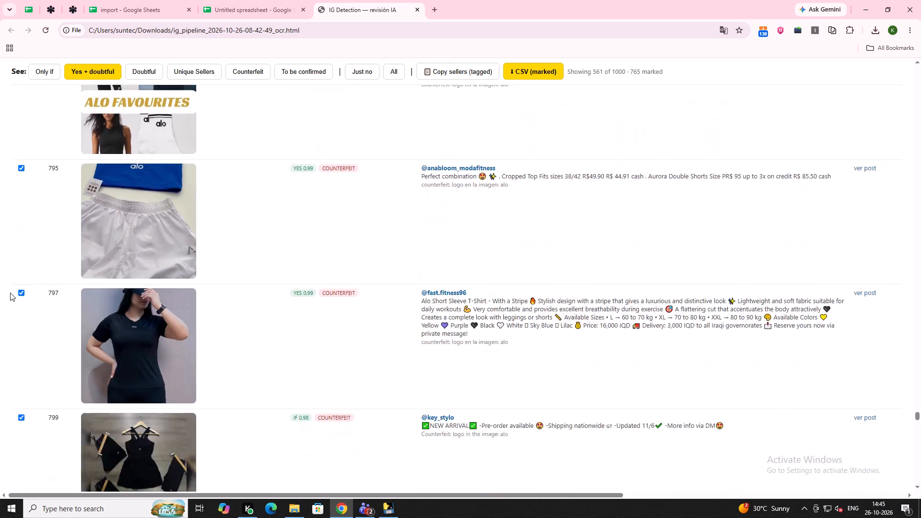
Unmark listing 808, flagged "NOT A SALESPERSON?", the ALO Panama store-opening listing 811, and the store-visit listing 813.
scroll(10, 293, down, 12)
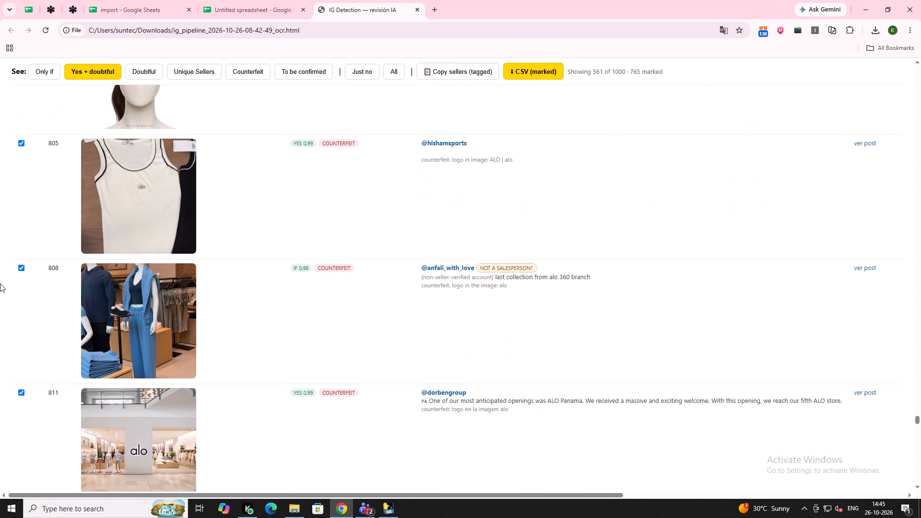
click(20, 268)
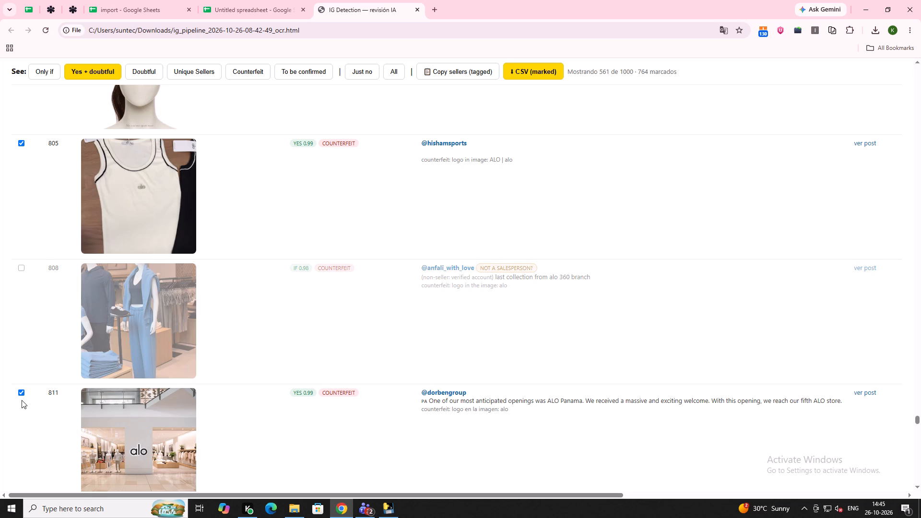
click(22, 393)
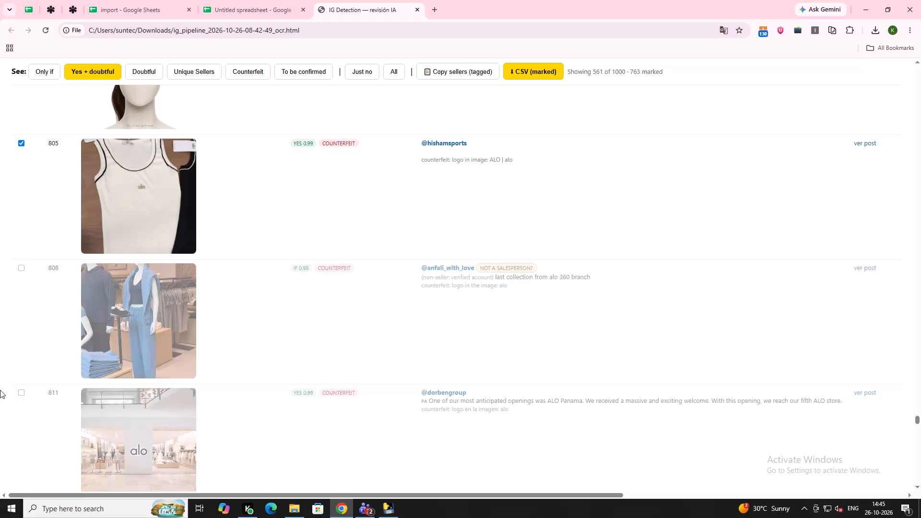
scroll(70, 243, down, 4)
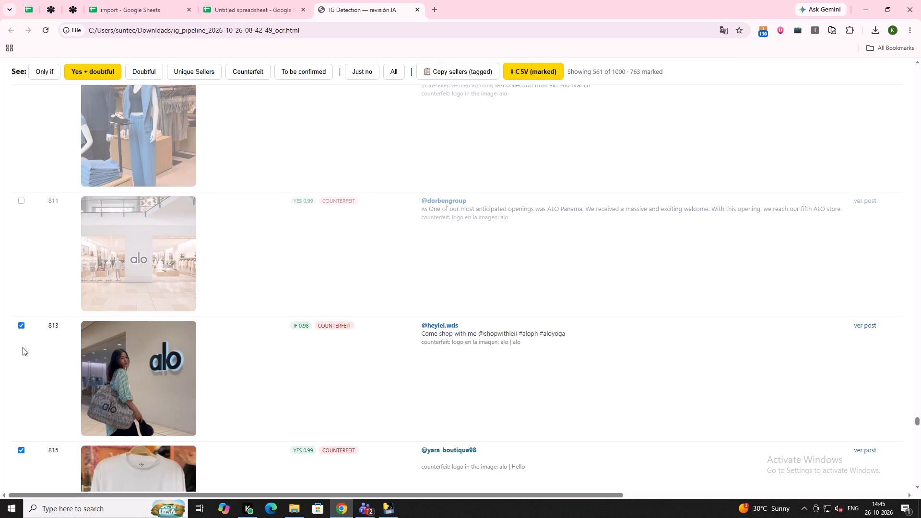
click(21, 323)
Review the counterfeit listings from 815 onward and unmark listings 836 and 839, flagged "NOT A SALESPERSON?".
scroll(21, 323, down, 3)
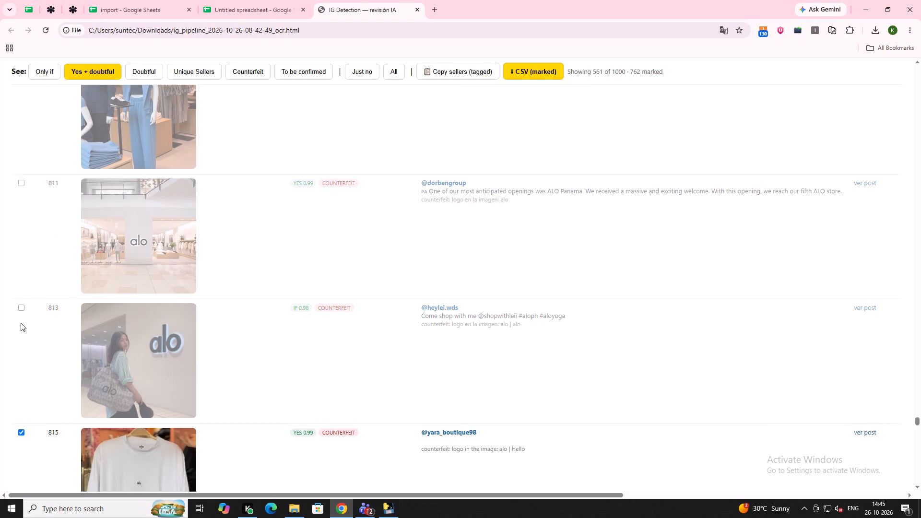
scroll(21, 323, down, 11)
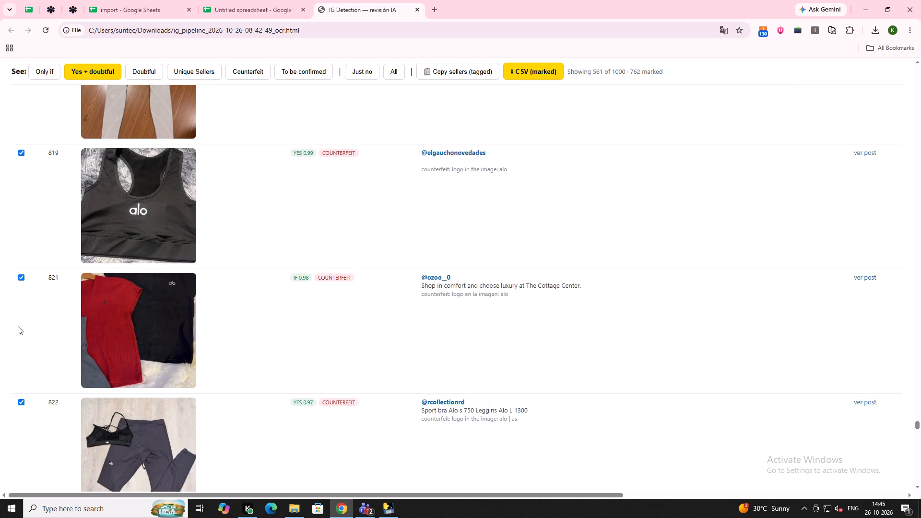
scroll(18, 326, down, 15)
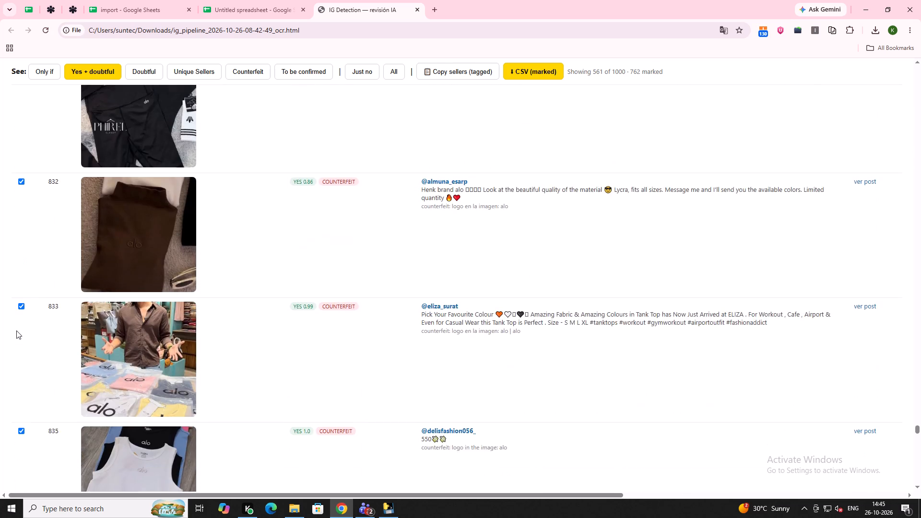
scroll(16, 330, down, 6)
scroll(16, 330, up, 2)
scroll(15, 331, down, 3)
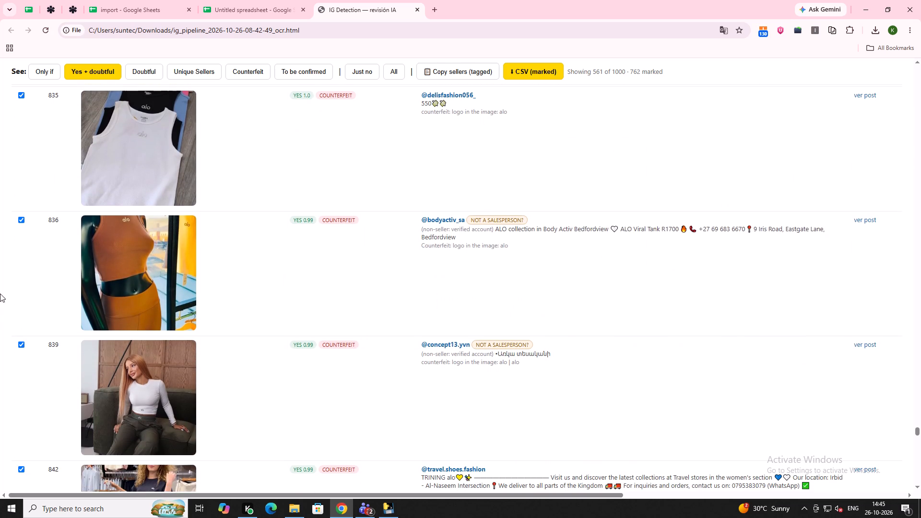
click(20, 220)
click(16, 343)
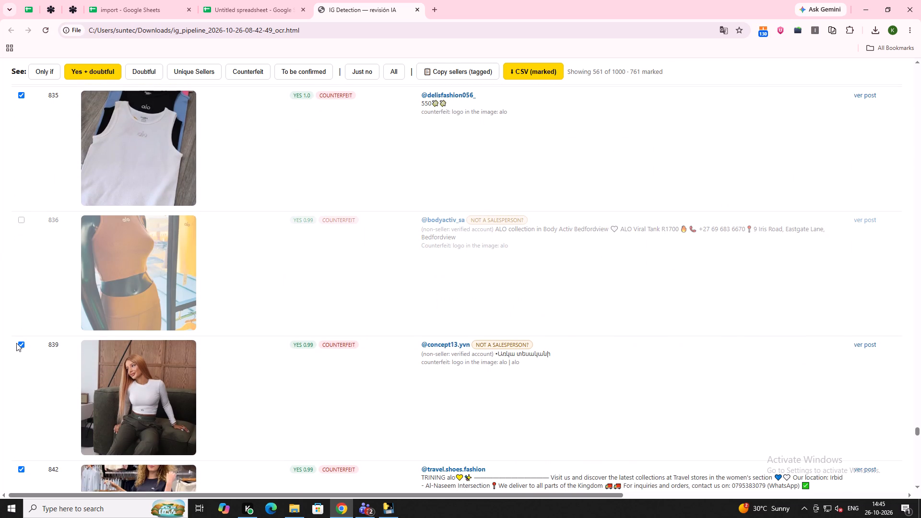
click(19, 346)
Review the counterfeit listings from 842 onward and unmark listing 892, flagged "NOT A SALESPERSON?".
scroll(118, 316, down, 8)
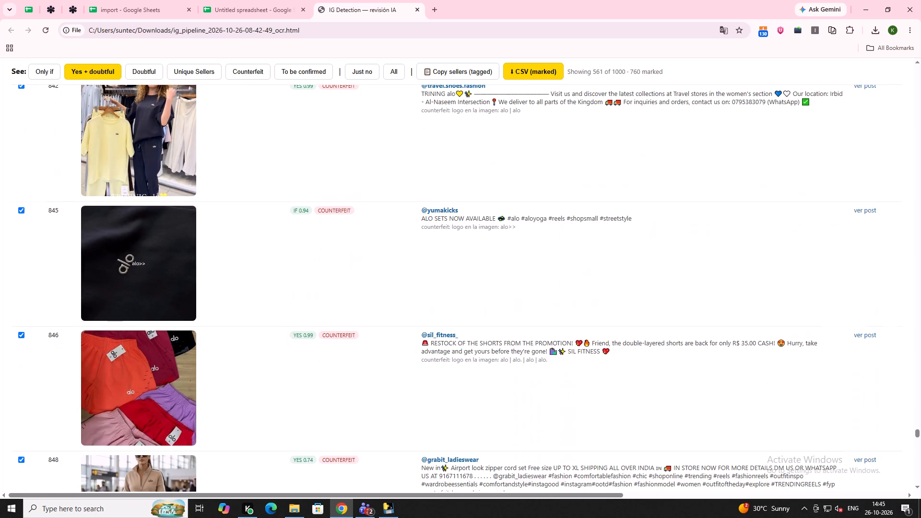
scroll(218, 379, down, 4)
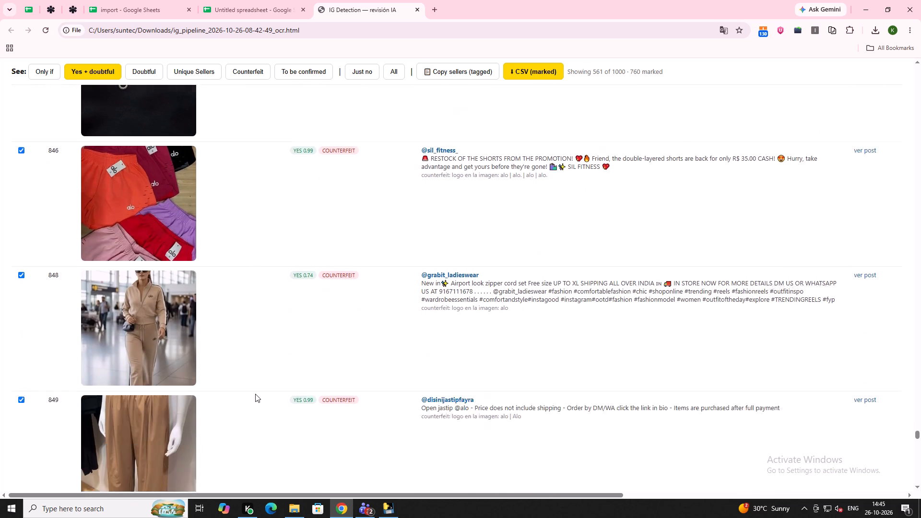
scroll(255, 394, down, 17)
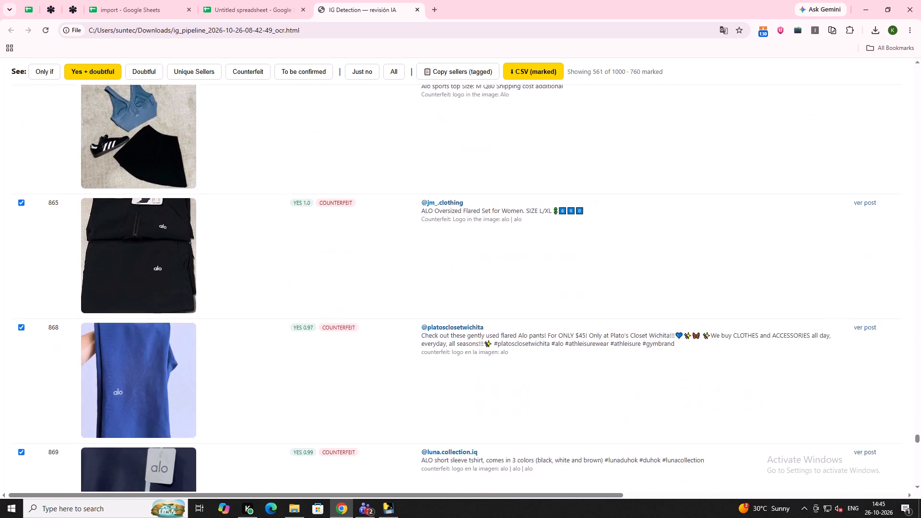
scroll(147, 385, down, 14)
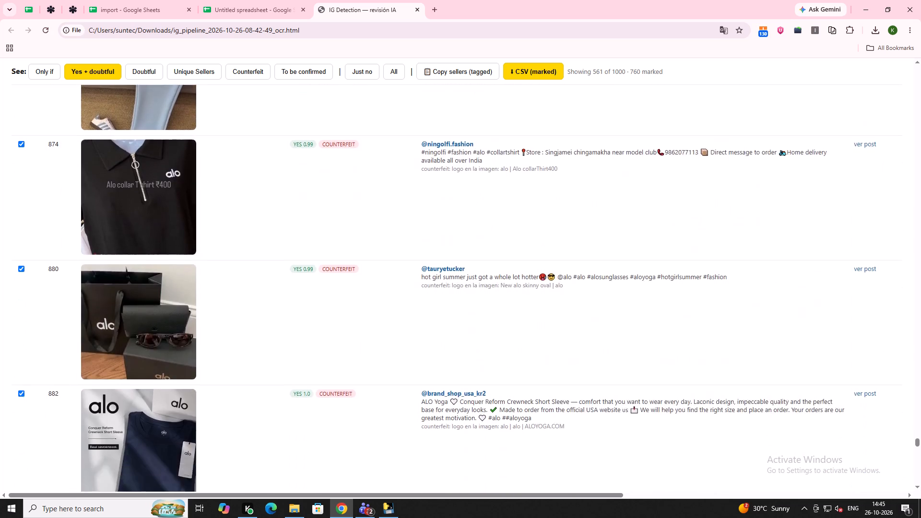
scroll(142, 383, down, 12)
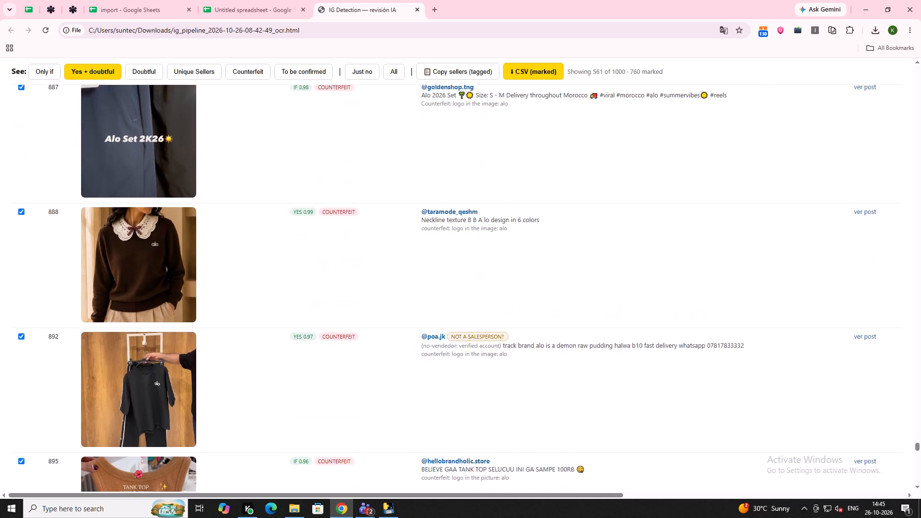
click(21, 329)
double_click(22, 329)
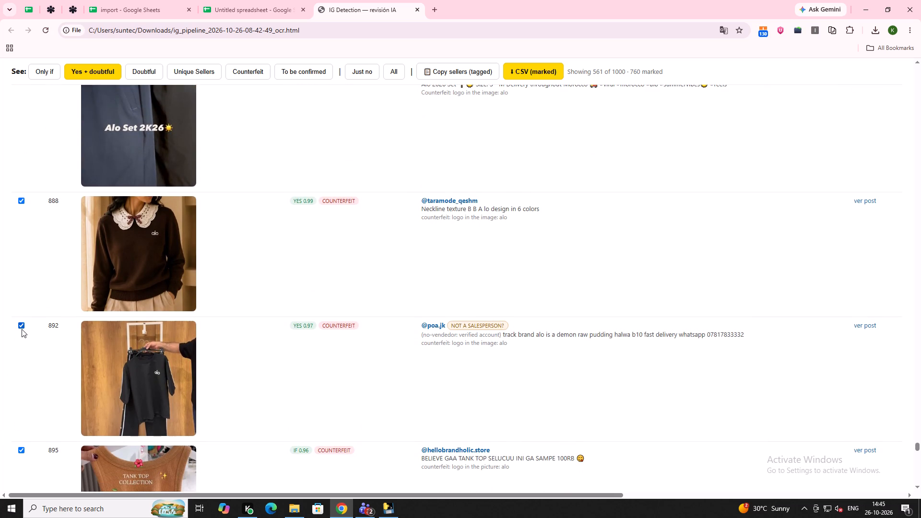
click(20, 326)
Unmark the irrelevant restaurant listing 897 and listing 915, flagged "NOT A SALESPERSON?".
scroll(70, 344, down, 8)
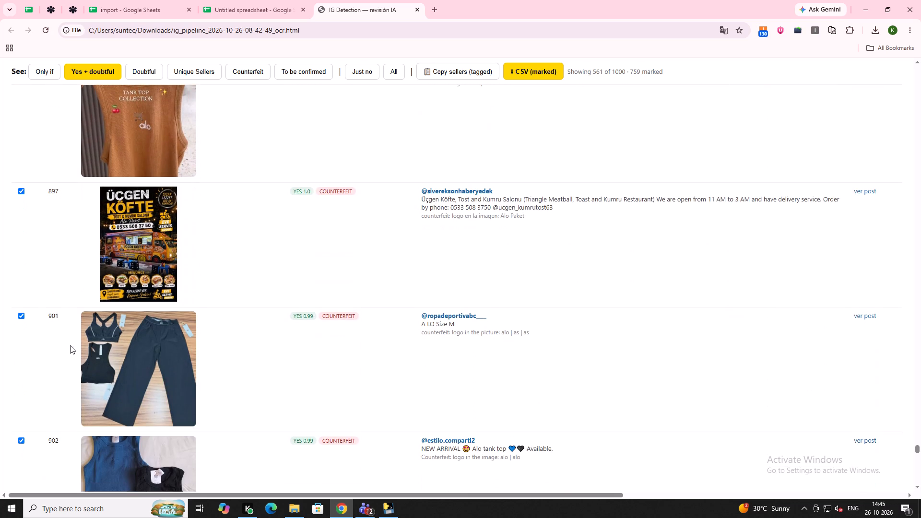
click(19, 192)
scroll(70, 298, down, 12)
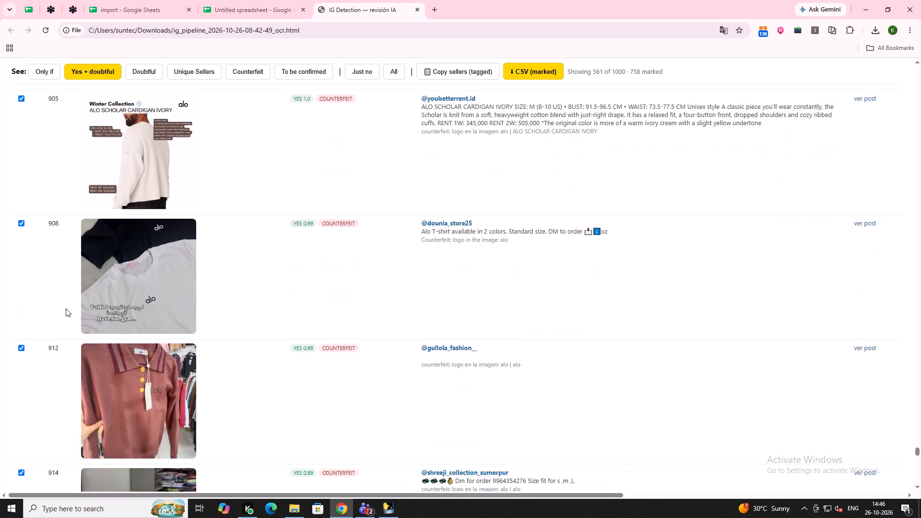
scroll(66, 308, down, 2)
scroll(41, 351, down, 2)
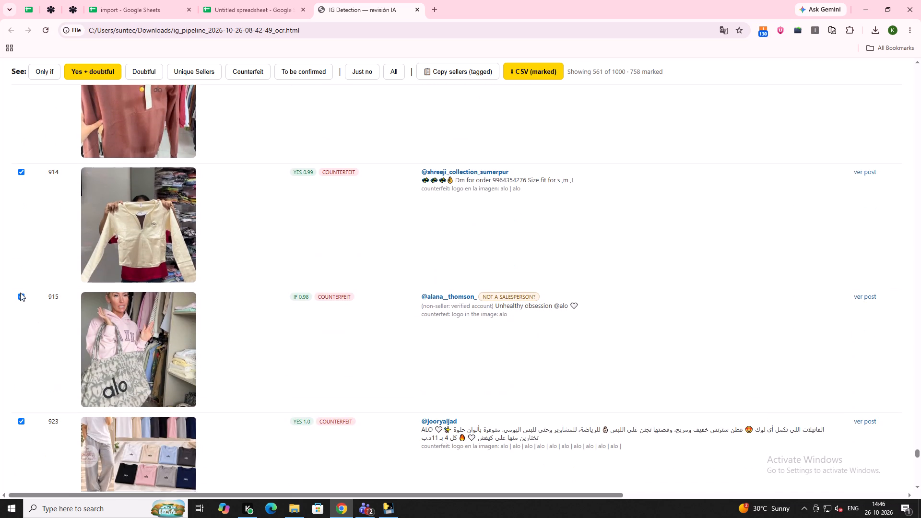
click(20, 298)
Review the counterfeit listings from 923 onward and unmark listing 988, flagged "NOT A SALESPERSON?".
scroll(53, 301, down, 8)
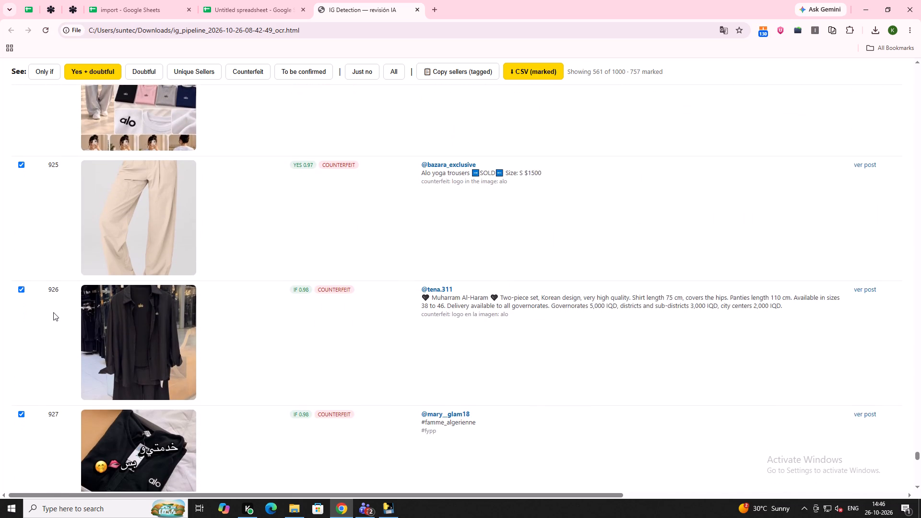
scroll(53, 312, down, 16)
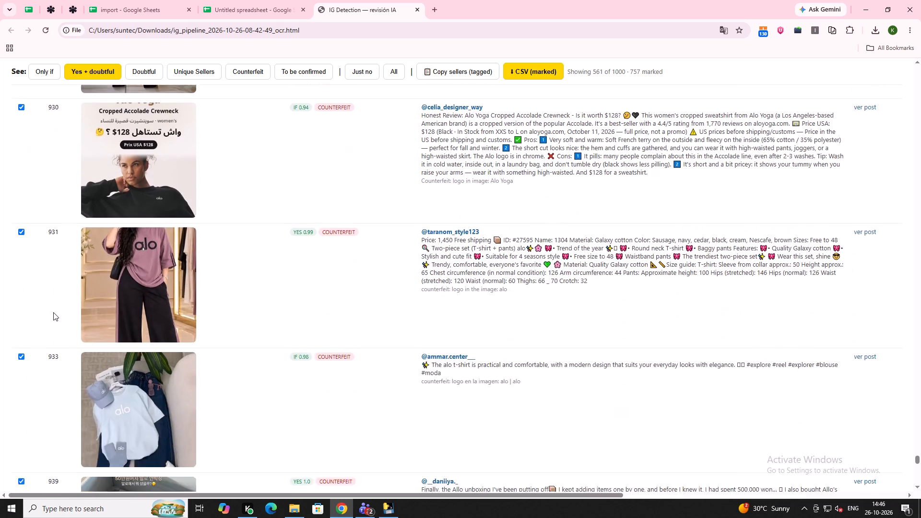
scroll(53, 312, down, 9)
scroll(53, 312, up, 1)
scroll(53, 312, down, 7)
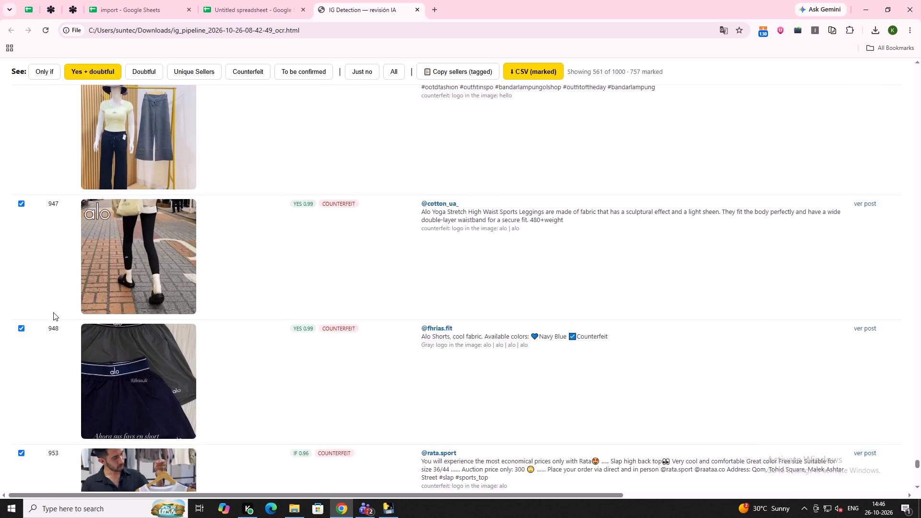
scroll(53, 312, down, 14)
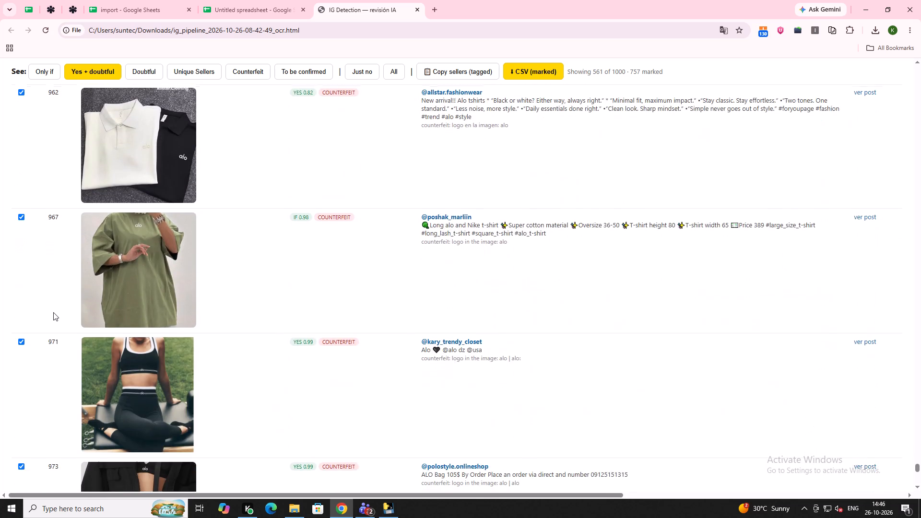
scroll(53, 312, down, 15)
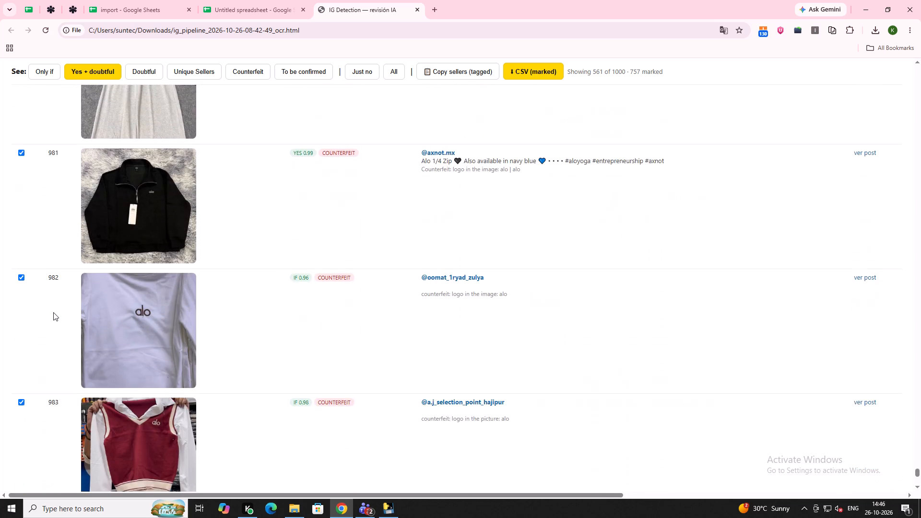
scroll(53, 312, down, 11)
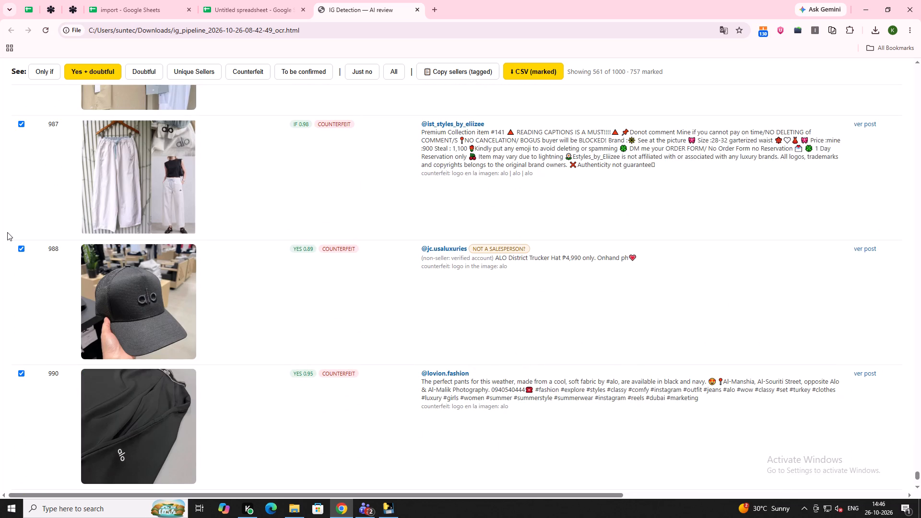
click(22, 249)
Unmark listing 994, whose image shows only the alo logo on a black background.
scroll(47, 291, down, 9)
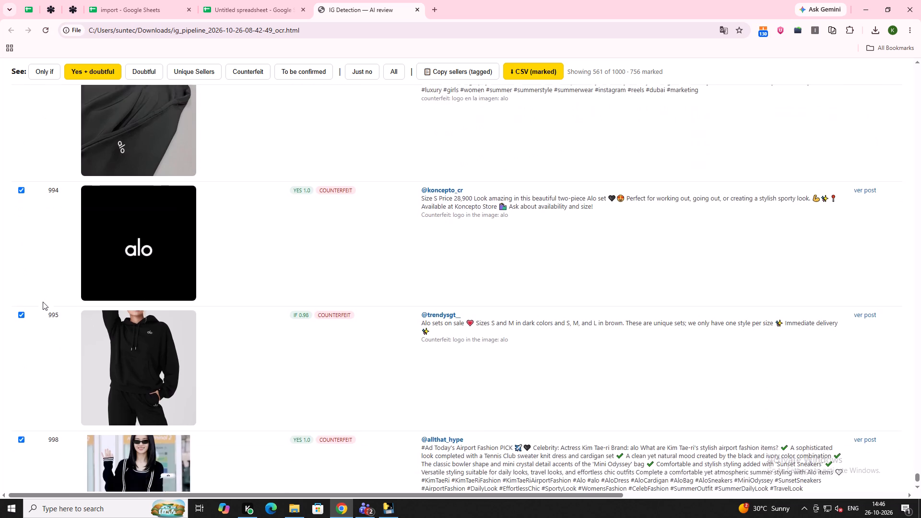
scroll(33, 284, up, 3)
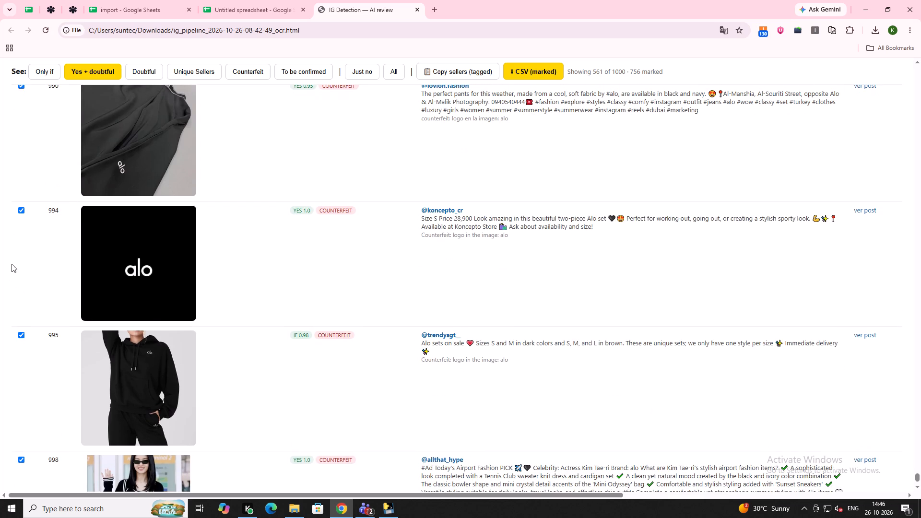
click(22, 213)
Review the last listings through 999, filter the view to Counterfeit and export the marked listings as CSV.
scroll(94, 284, down, 3)
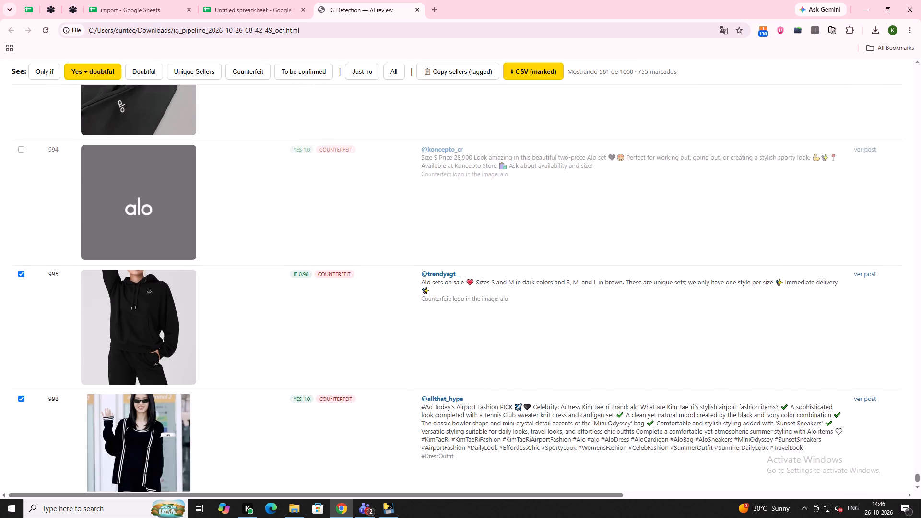
scroll(94, 284, down, 6)
scroll(88, 283, down, 16)
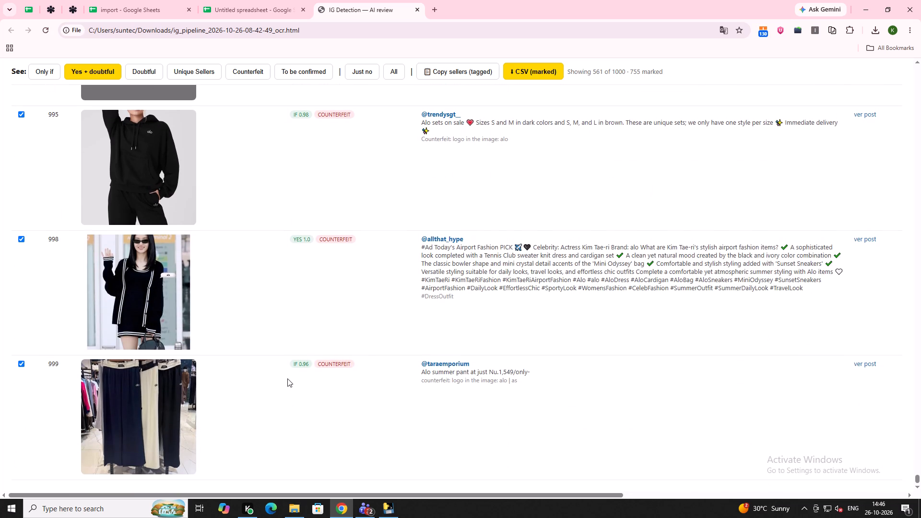
scroll(287, 378, down, 7)
click(243, 75)
click(520, 75)
Switch to the import spreadsheet and import ig_ia_revisado (63).csv as a new sheet.
click(146, 0)
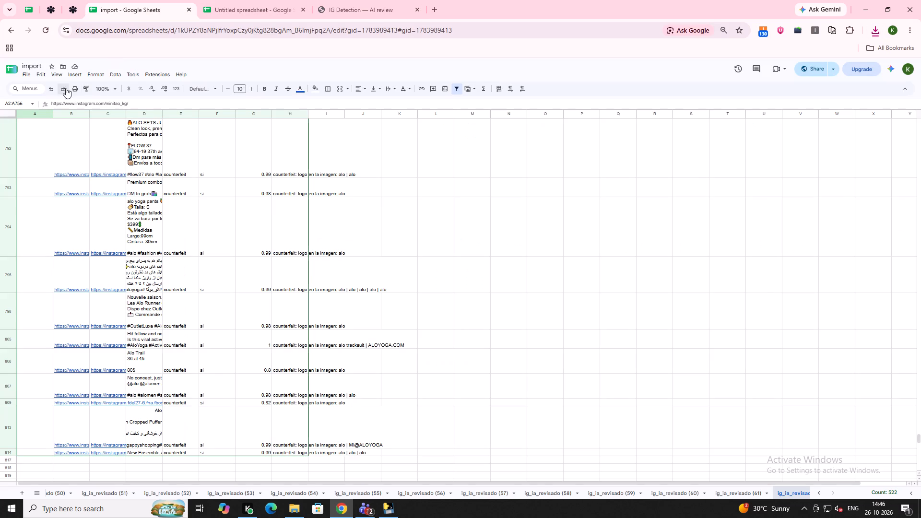
click(25, 76)
click(43, 111)
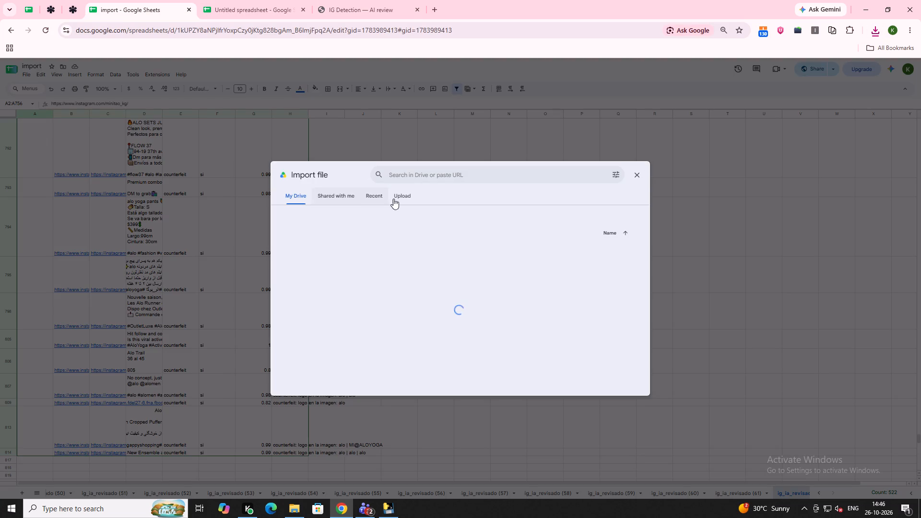
click(412, 192)
click(460, 313)
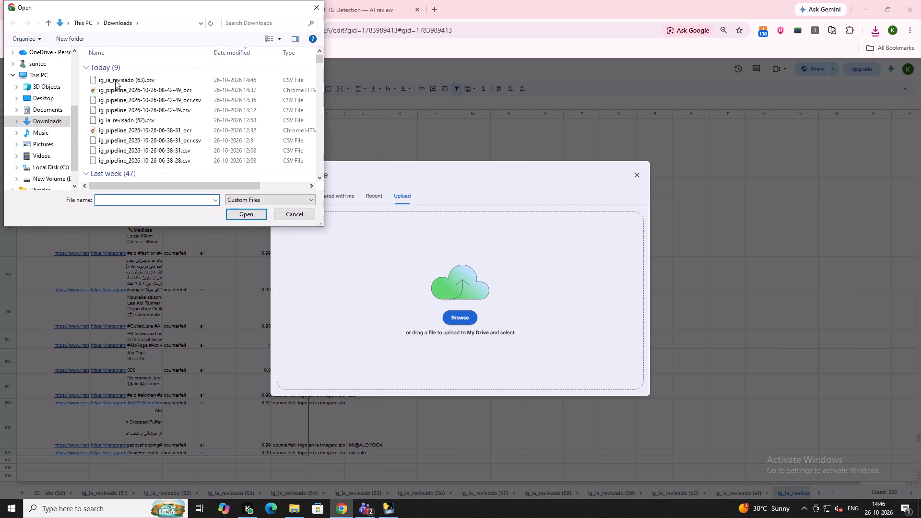
click(119, 82)
click(254, 213)
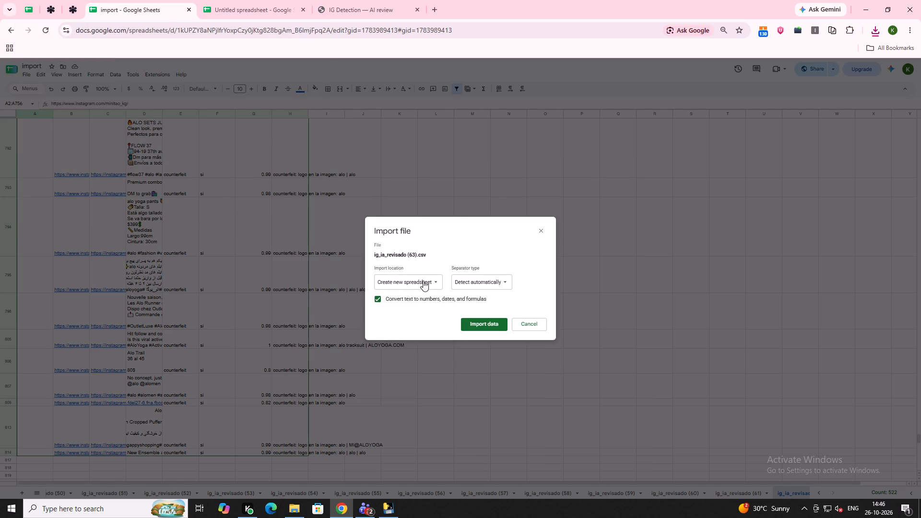
click(422, 278)
click(427, 292)
double_click(471, 315)
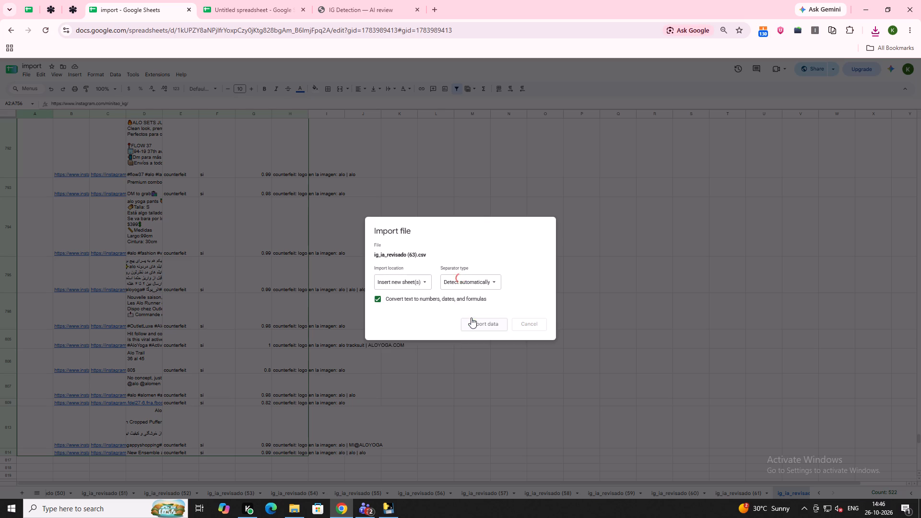
Add a filter to the new sheet and limit Protection type to counterfeit, excluding blanks.
click(459, 86)
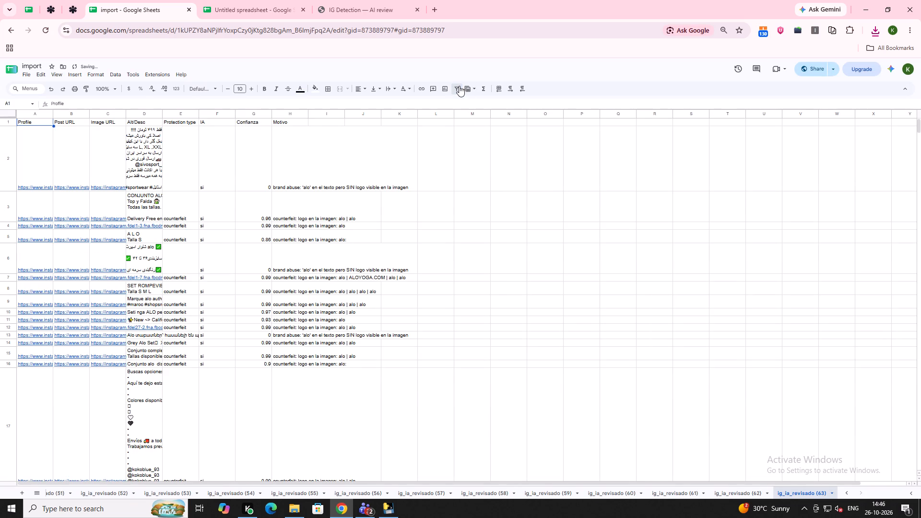
click(196, 122)
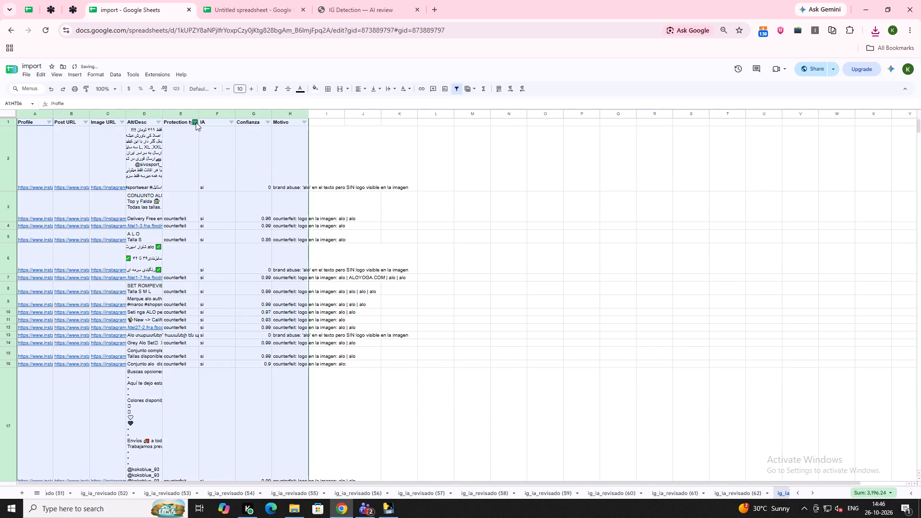
click(178, 236)
click(184, 299)
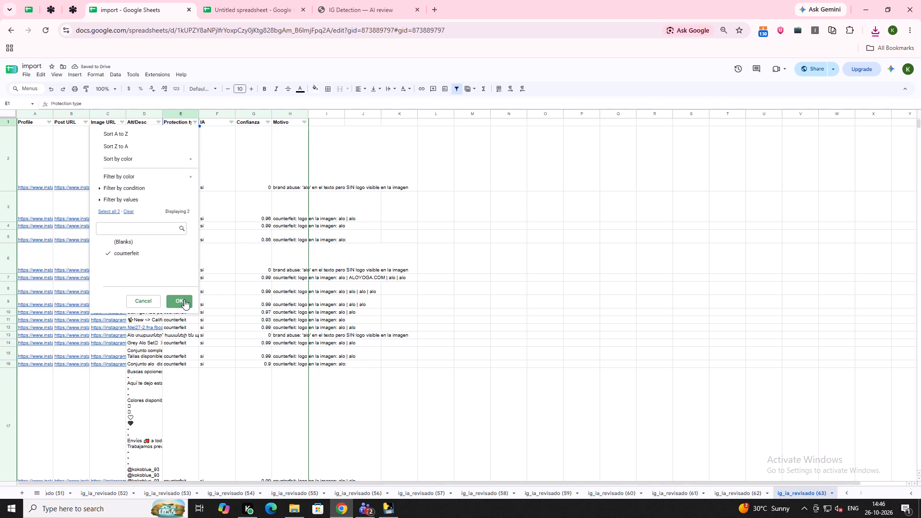
Copy all the filtered Post URL values, from the first data row through row 756.
click(65, 138)
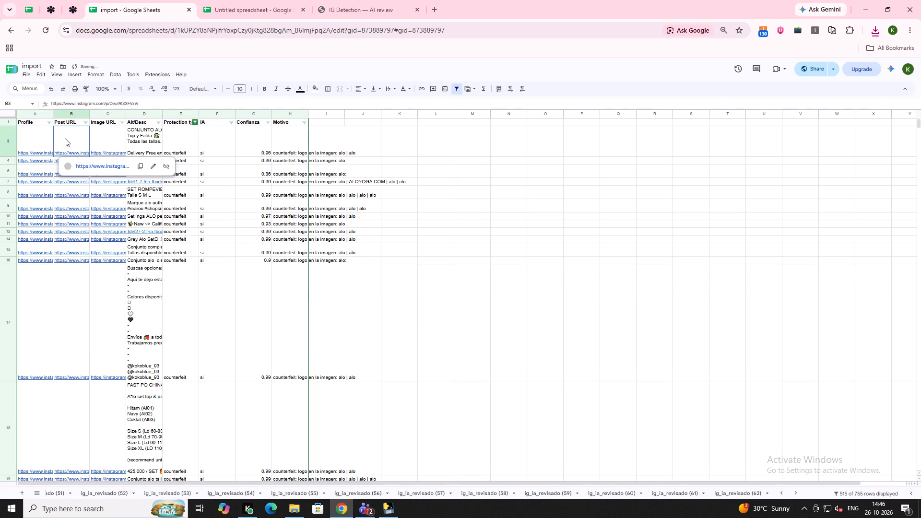
key(ctrl+shift+Down)
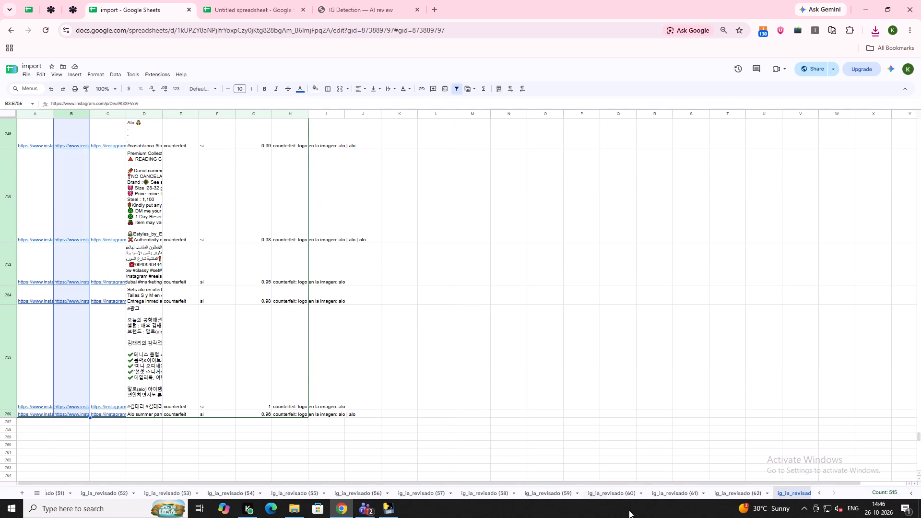
key(ctrl+c)
key(ctrl+c)
key(ctrl+c)
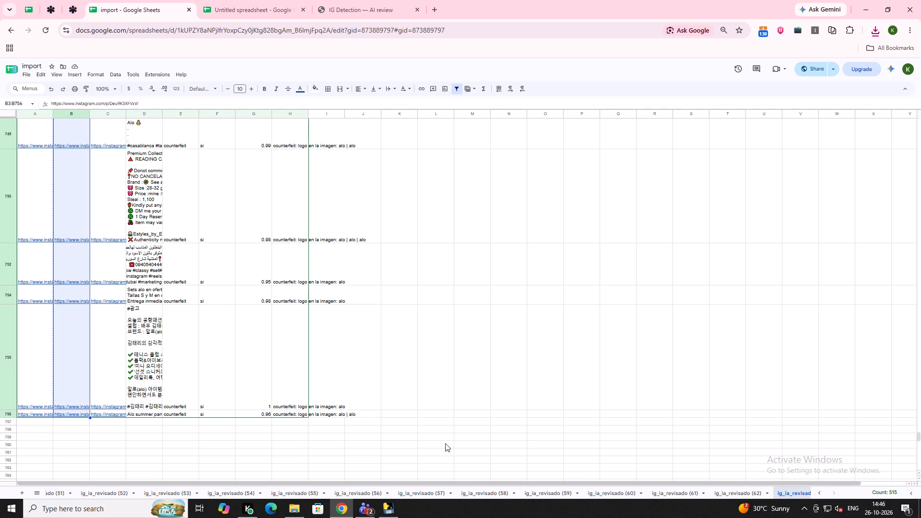
Start a new incident in the Red Points portal with asset "Alo Yoga - Social Media Instagram" and protection type "Product counterfeit".
click(41, 0)
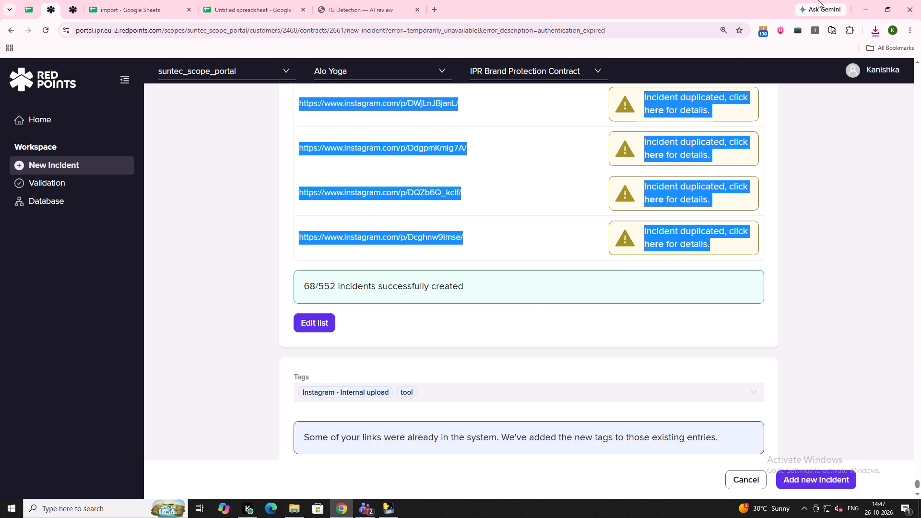
click(835, 483)
scroll(124, 190, up, 3)
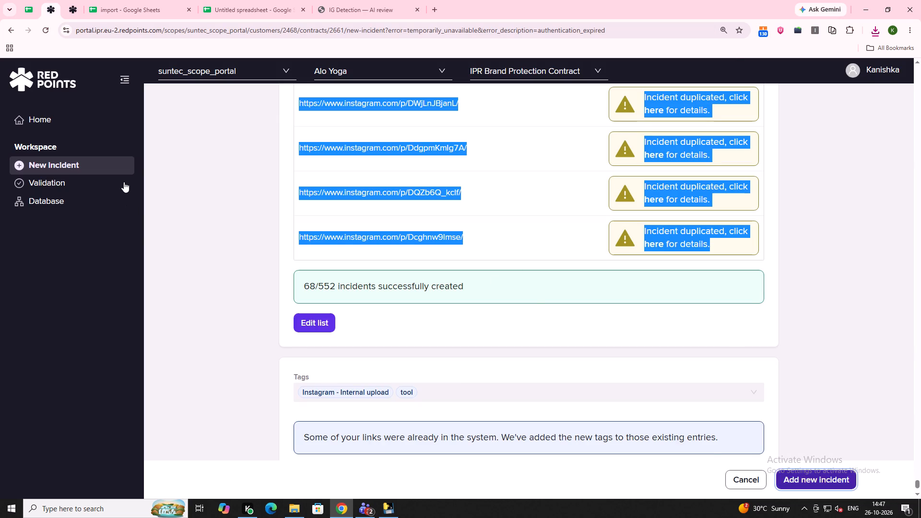
scroll(124, 182, up, 3)
scroll(301, 240, up, 2)
click(341, 185)
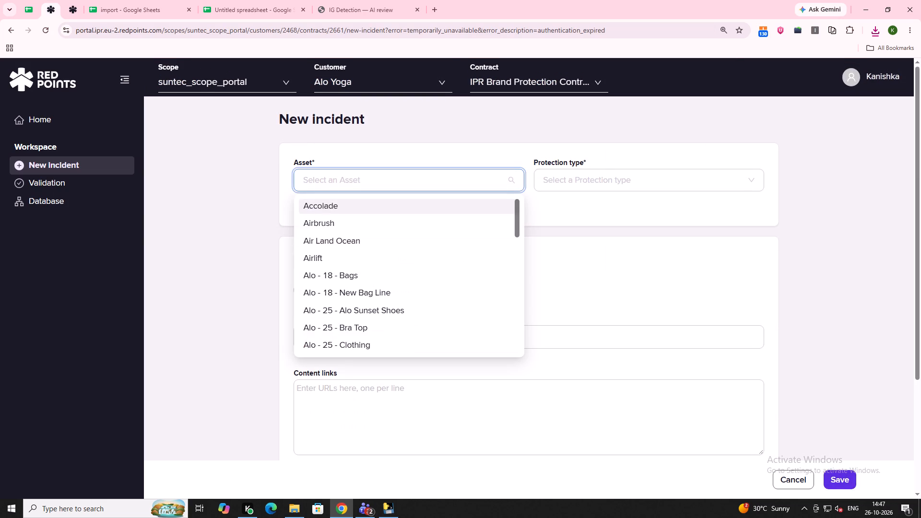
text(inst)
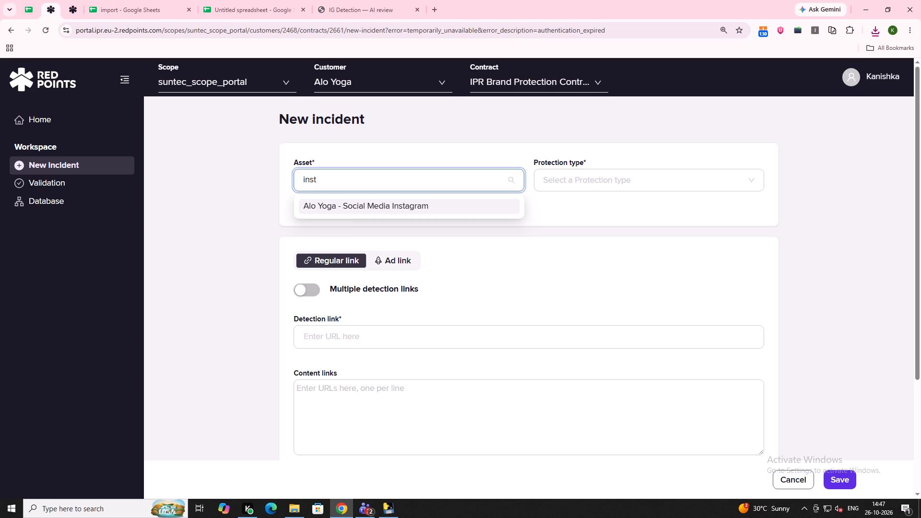
click(349, 210)
click(544, 183)
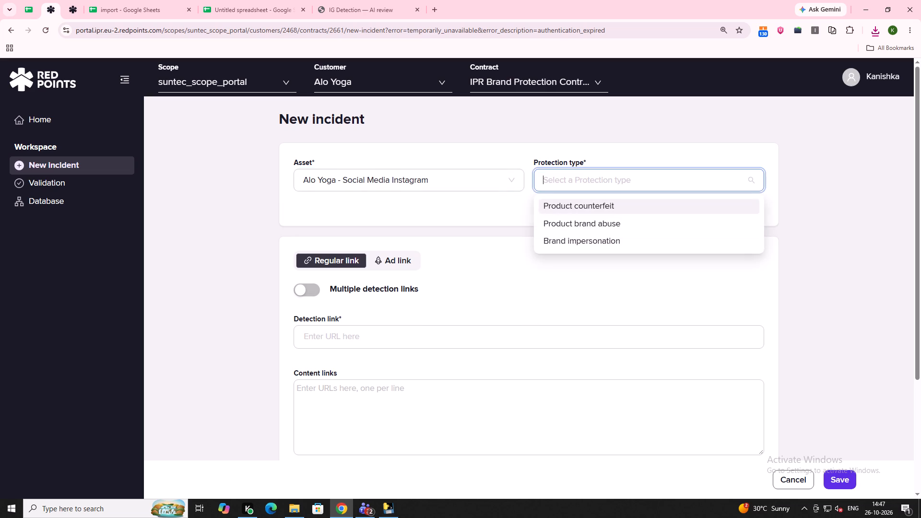
click(572, 203)
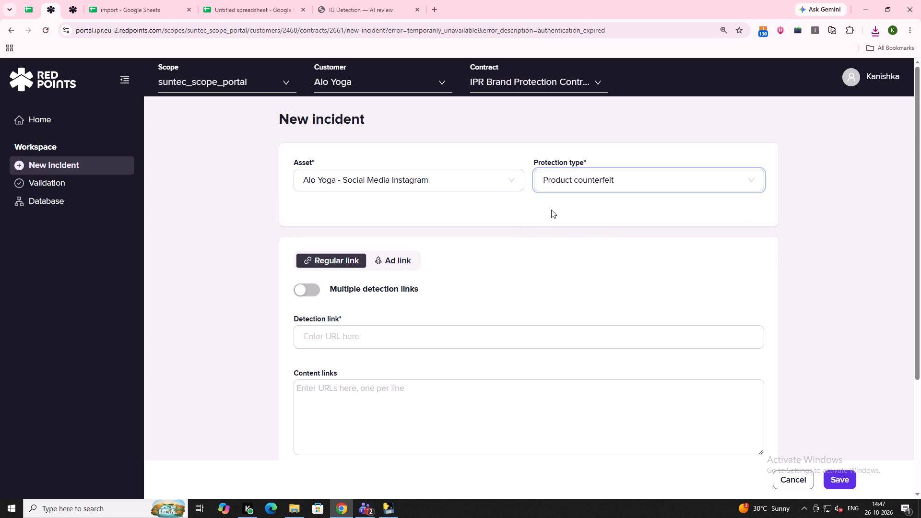
Enable multiple detection links and paste the copied Instagram post URLs into the detection links.
click(309, 288)
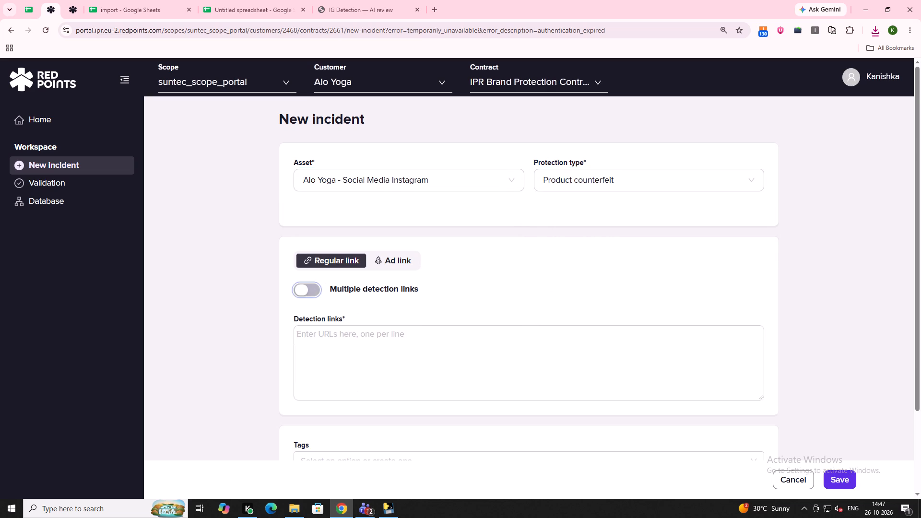
click(345, 355)
key(ctrl+v)
Tag the incident with "Instagram - Internal upload" and "tool", and save it.
scroll(360, 268, down, 5)
click(340, 360)
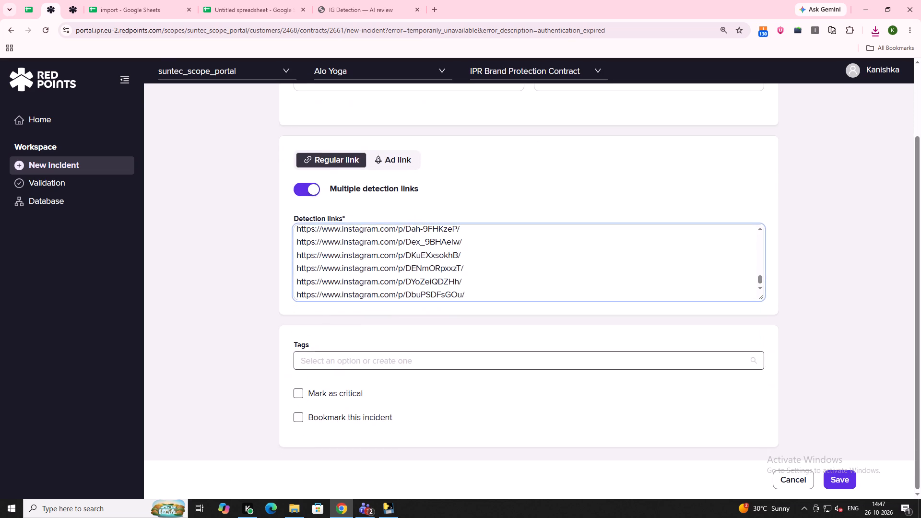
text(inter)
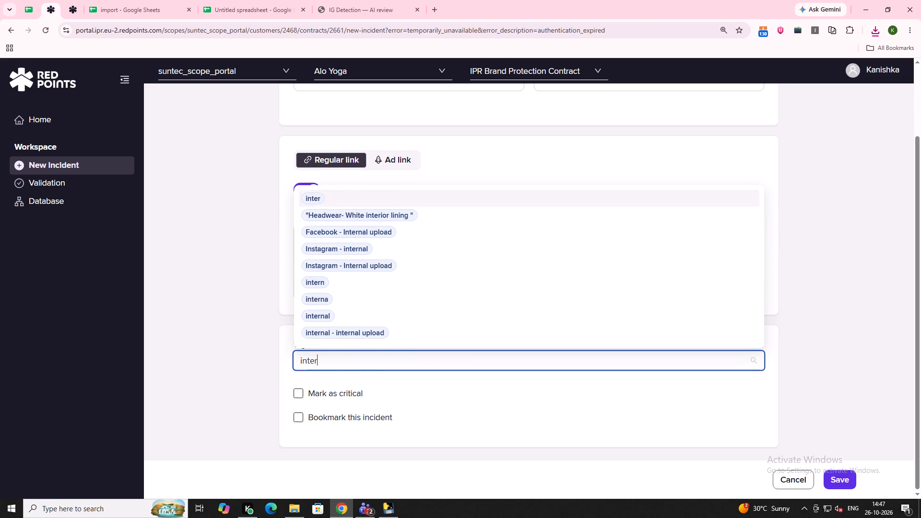
click(379, 259)
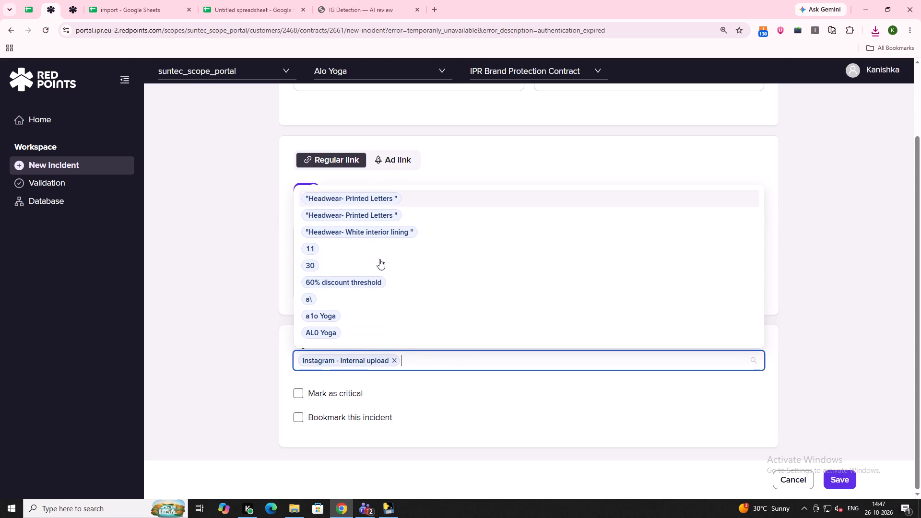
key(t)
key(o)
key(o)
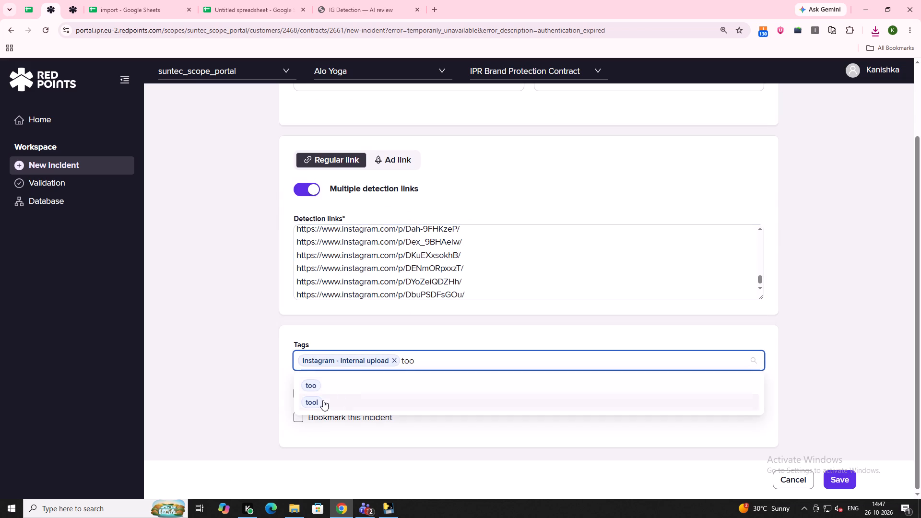
click(323, 400)
click(838, 483)
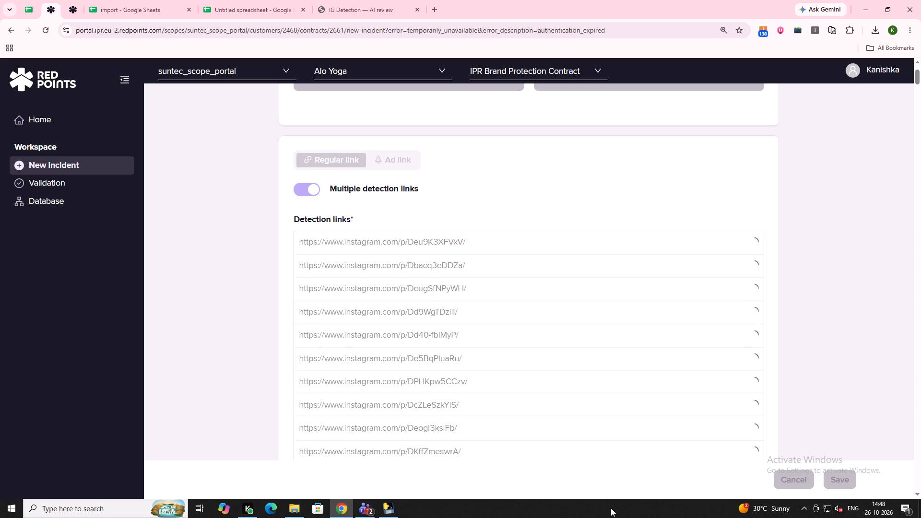
Copy all the submitted detection links with their incident results, from the first link to the last, excluding the summary below.
scroll(521, 368, down, 4)
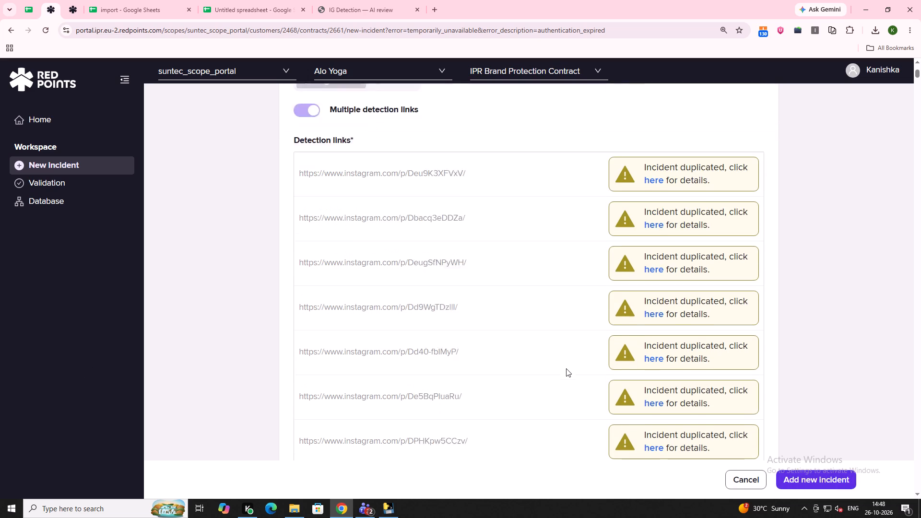
scroll(566, 368, down, 13)
scroll(566, 368, up, 13)
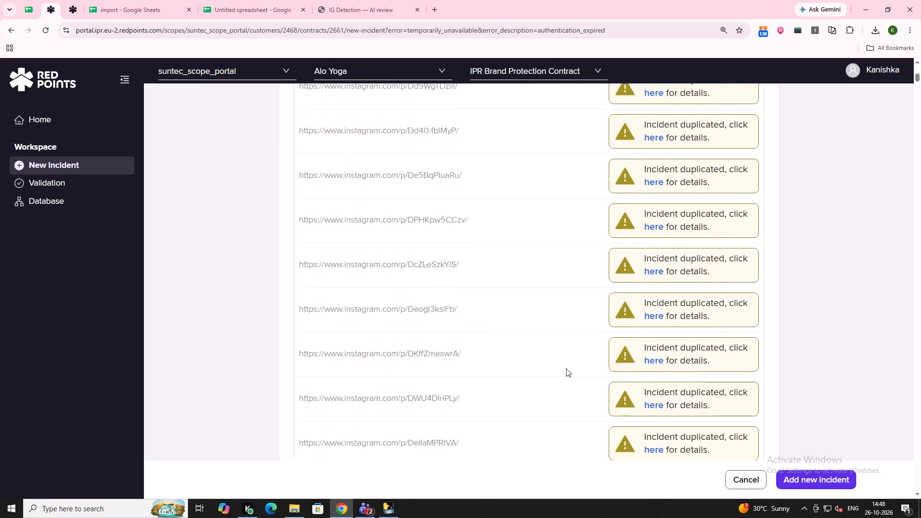
scroll(566, 368, up, 8)
drag(280, 351, 834, 517)
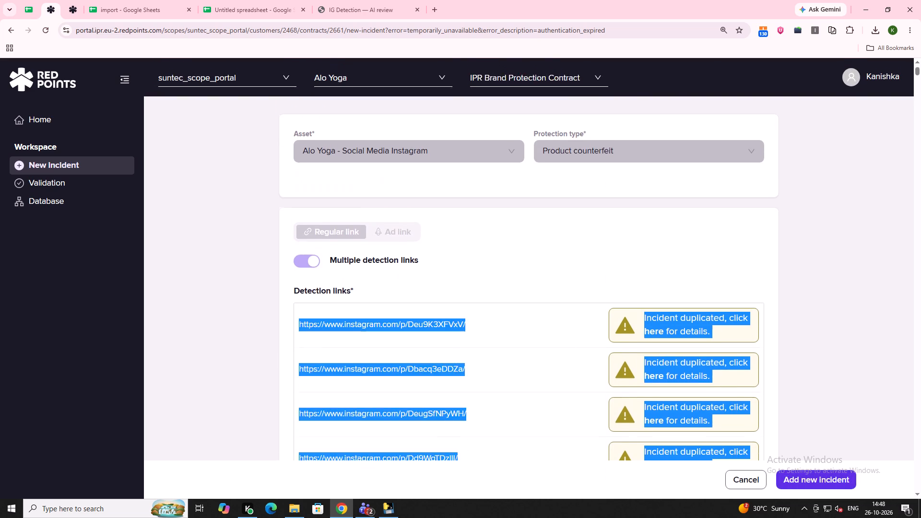
drag(834, 517, 764, 517)
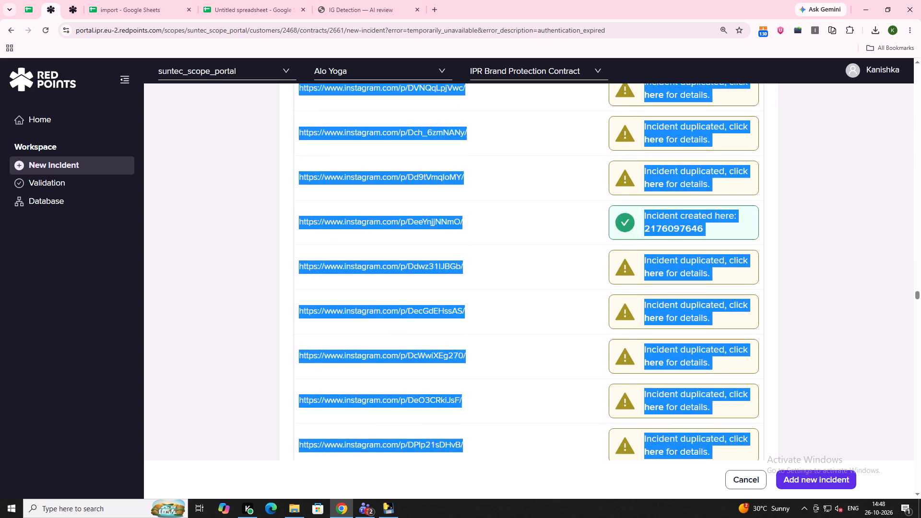
drag(764, 517, 761, 517)
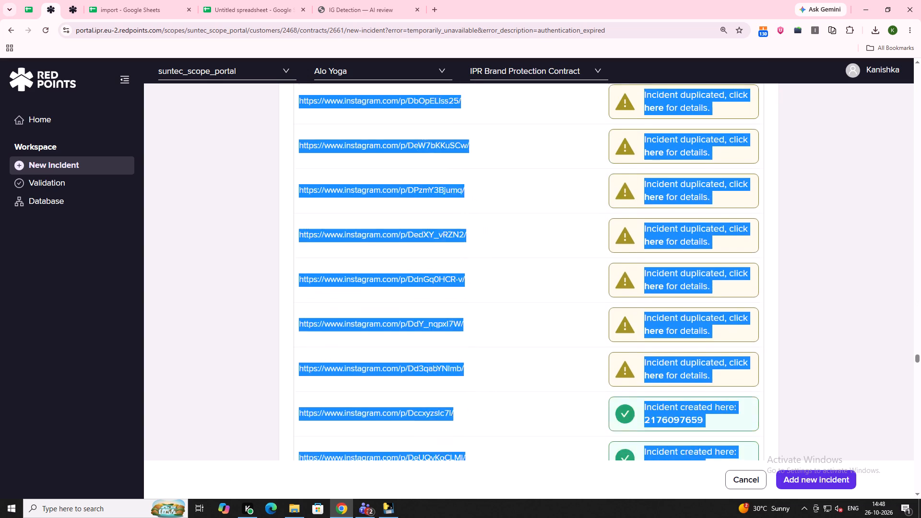
drag(761, 517, 765, 517)
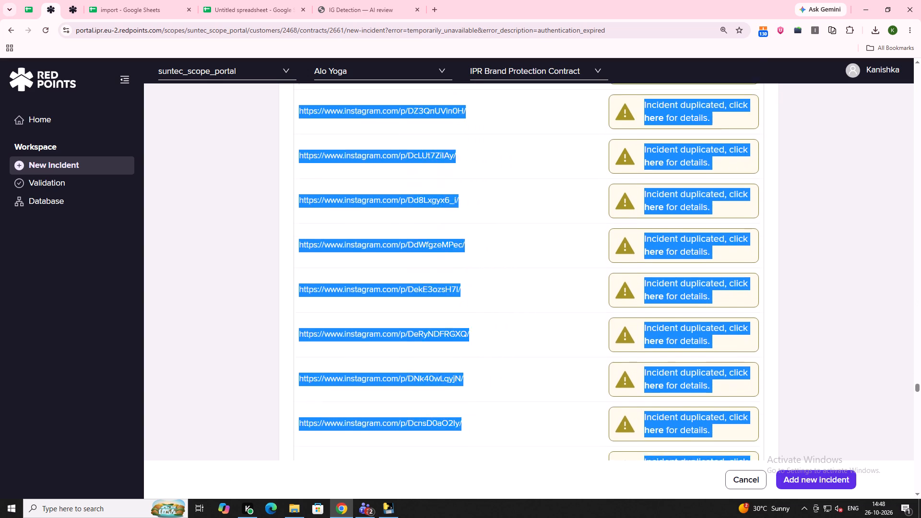
drag(765, 517, 765, 517)
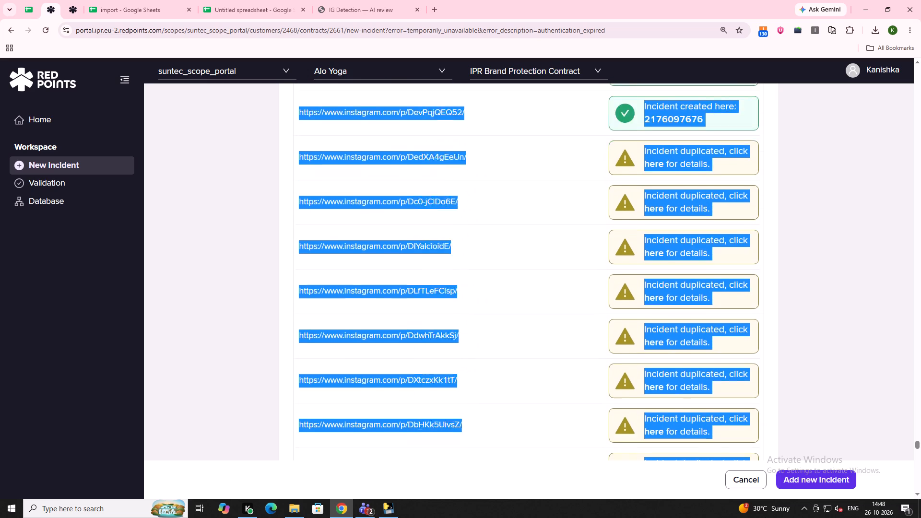
drag(765, 517, 766, 517)
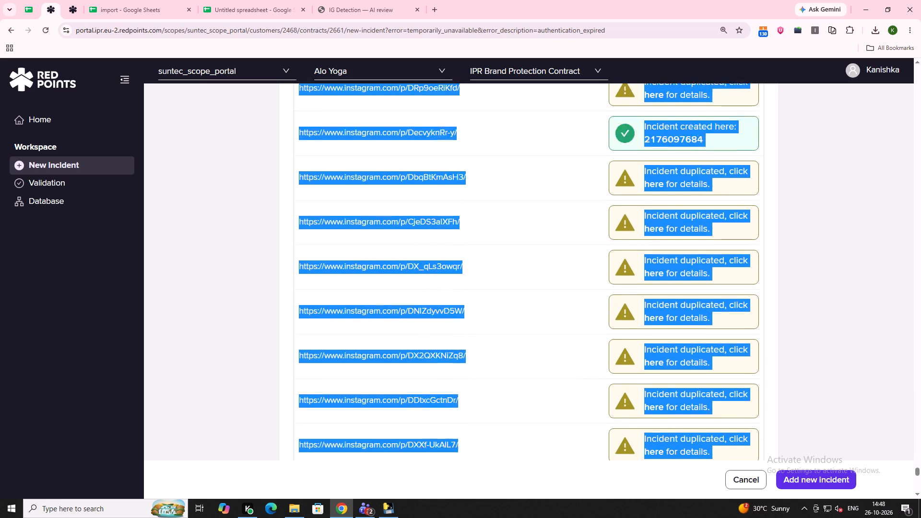
drag(766, 517, 769, 310)
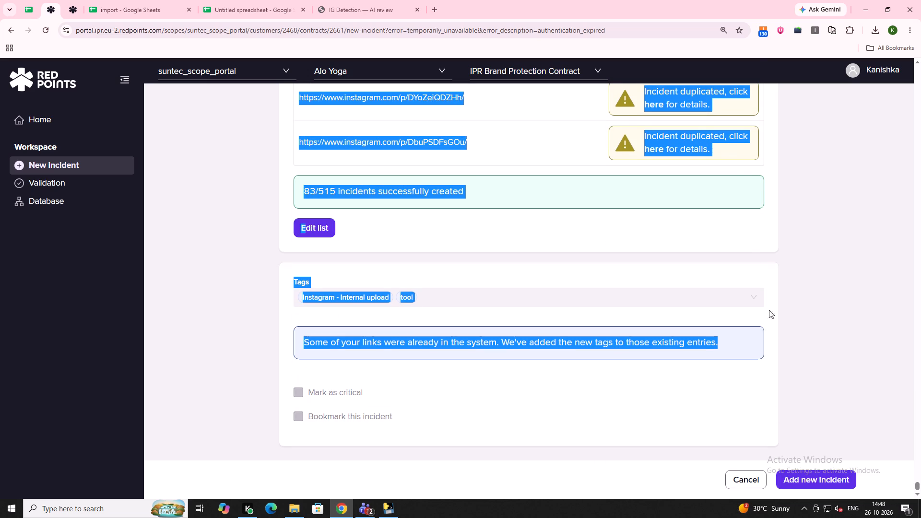
drag(769, 310, 727, 154)
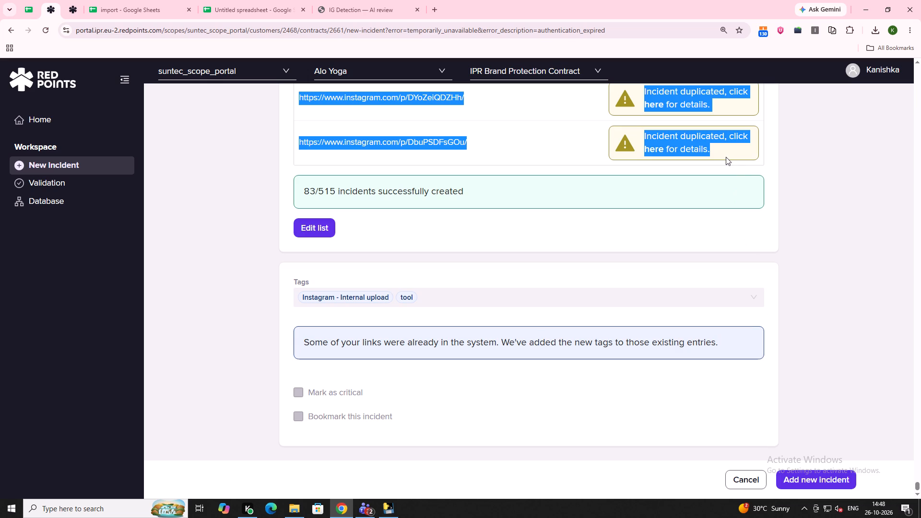
key(ctrl+c)
key(ctrl+c)
key(ctrl+c)
key(ctrl+c)
In the Untitled spreadsheet, undo the earlier filter and pasted results, and paste the copied links and results from cell A2.
click(252, 0)
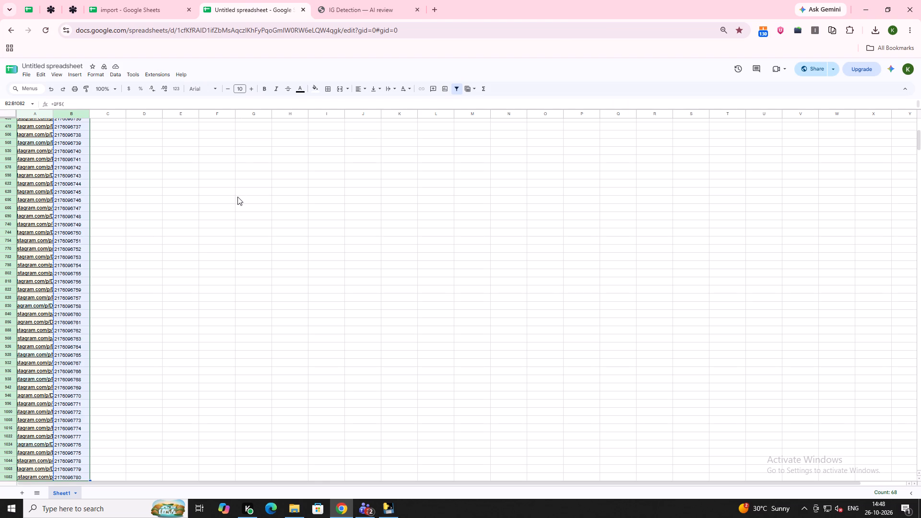
key(ctrl+z)
key(ctrl+z)
key(ctrl+z)
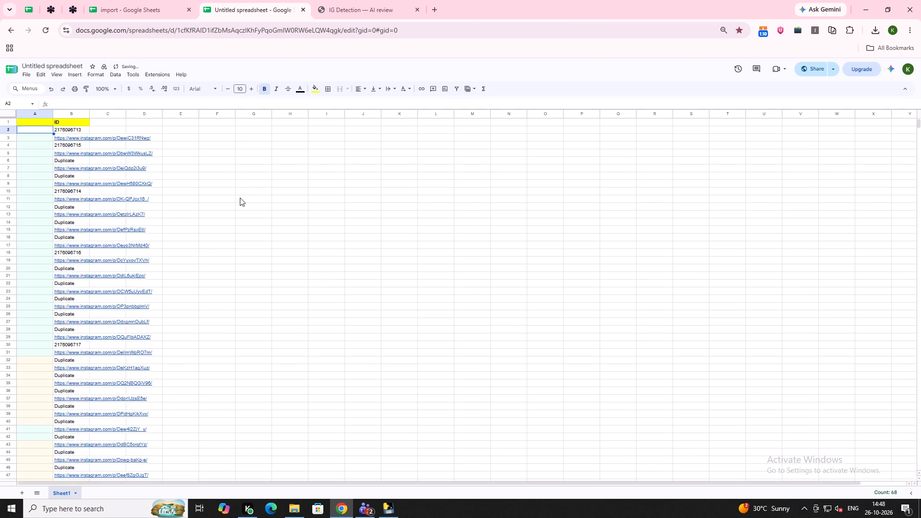
key(ctrl+v)
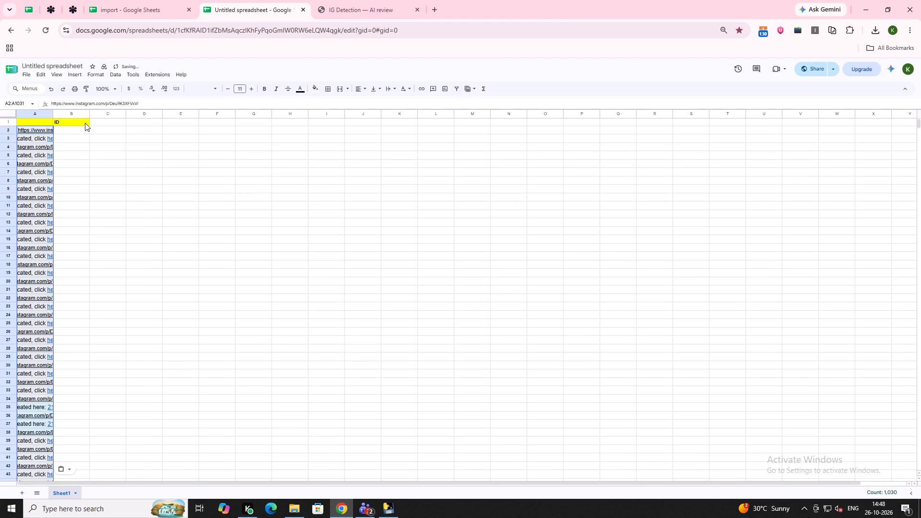
Create a filter on the pasted data and limit the ID column to all values matching "21".
click(84, 123)
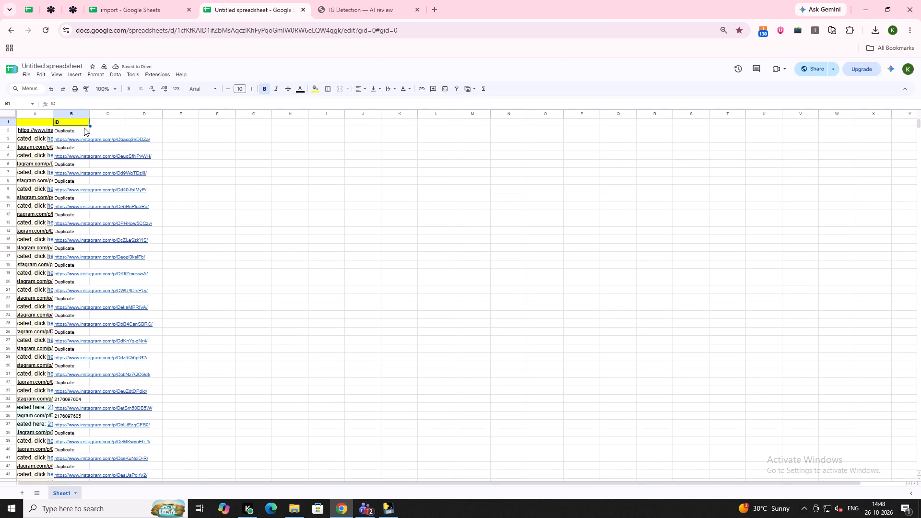
key(alt+d)
key(alt+f)
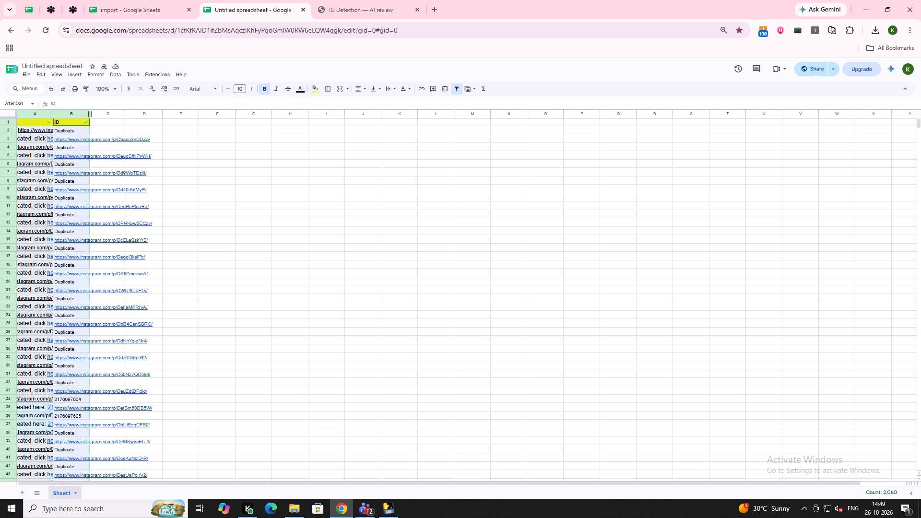
click(85, 121)
click(125, 211)
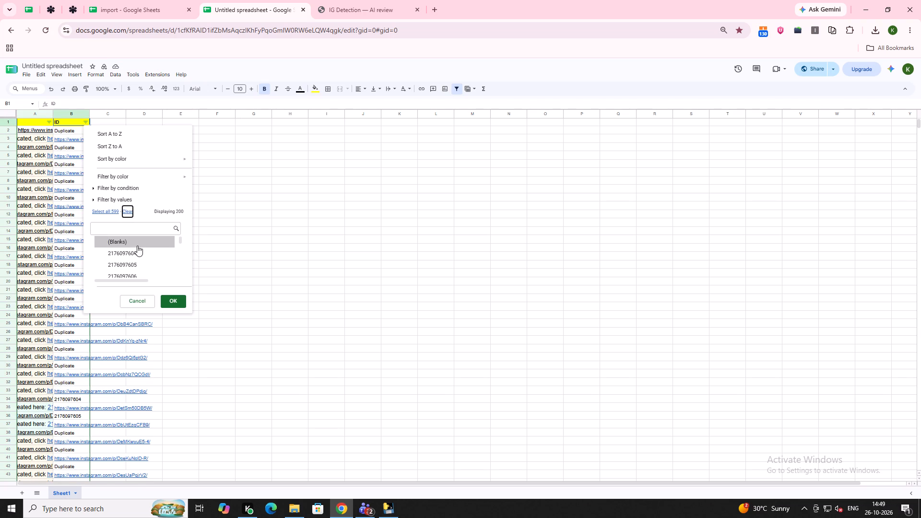
click(139, 229)
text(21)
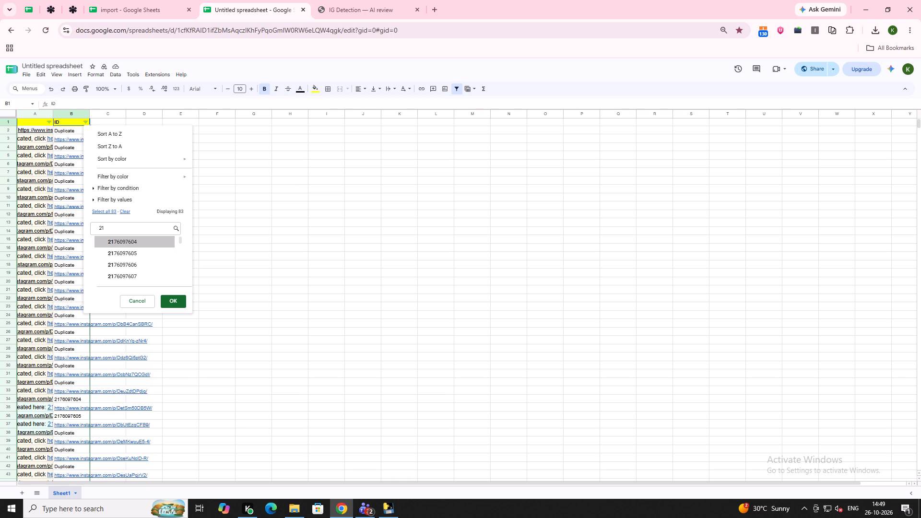
click(106, 211)
click(171, 302)
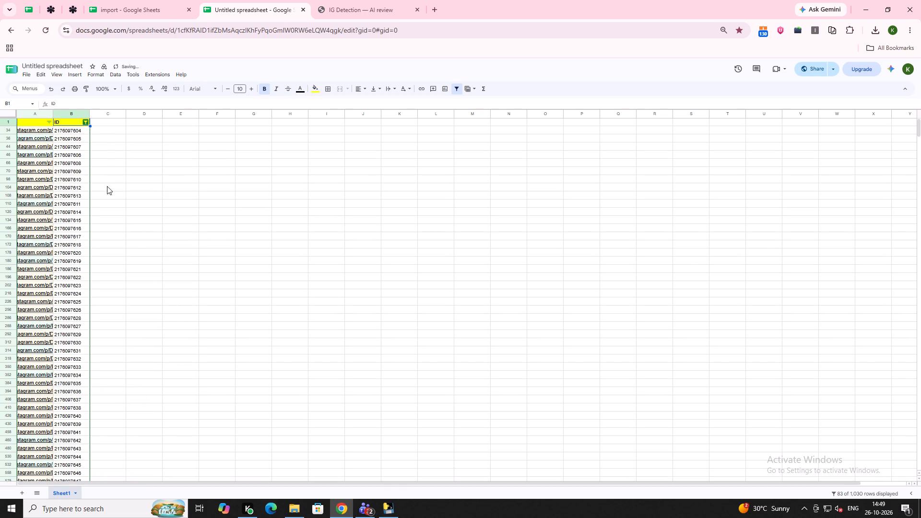
Copy the filtered post URLs in column A into the "Incidents uploaded URLs" cell of row 30576 in the Alo Yoga - Manual detection sheet.
click(43, 132)
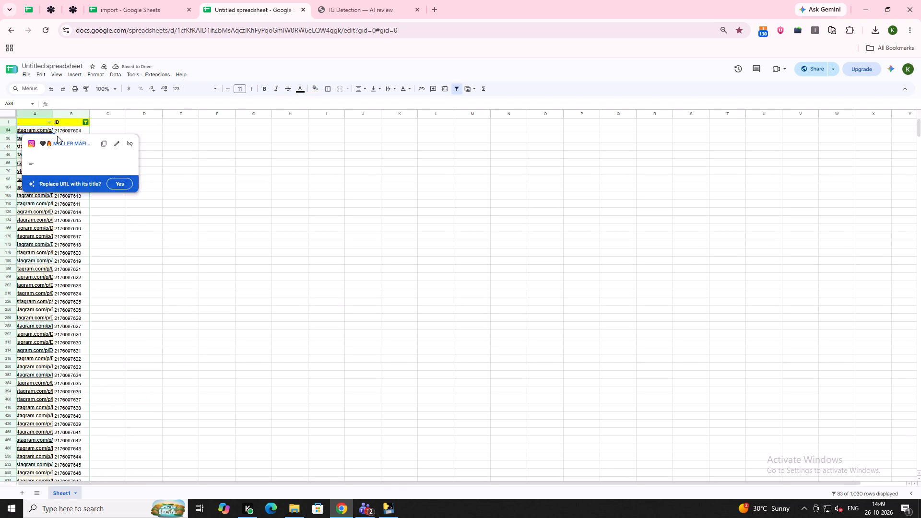
key(ctrl+shift+Down)
key(ctrl+c)
key(ctrl+c)
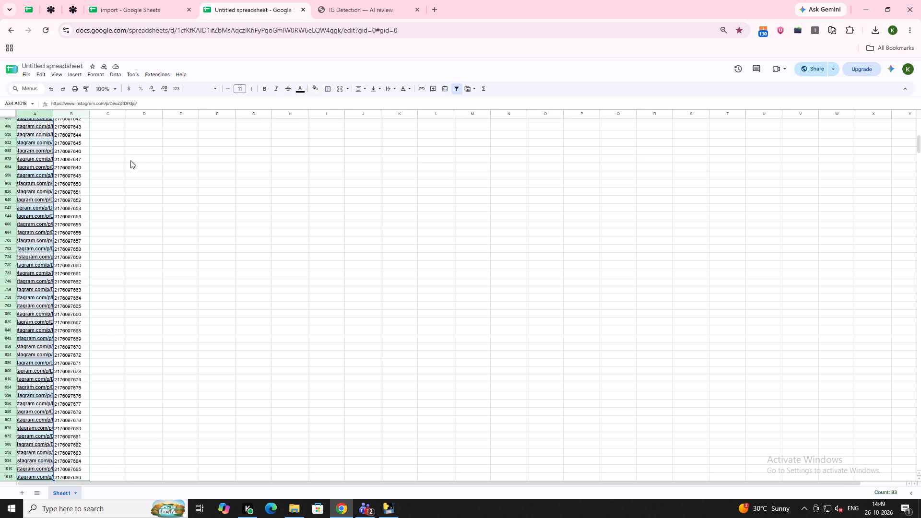
click(23, 0)
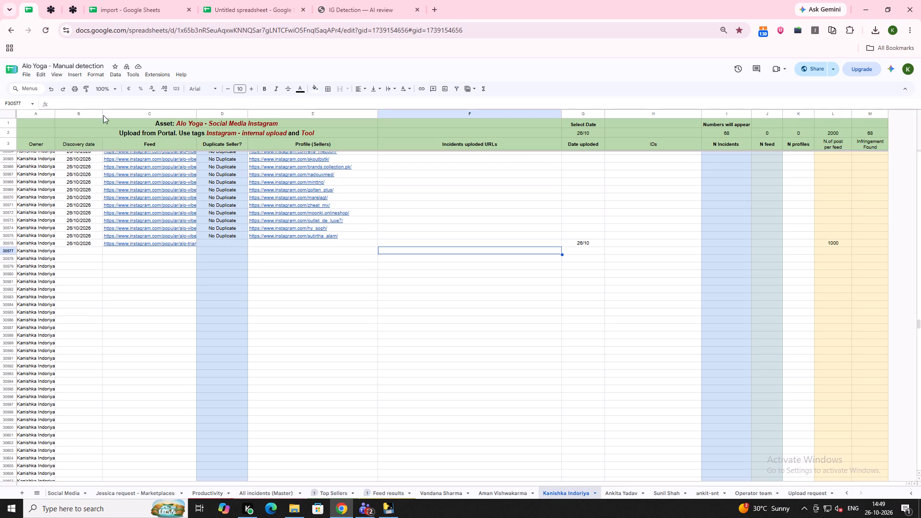
click(340, 245)
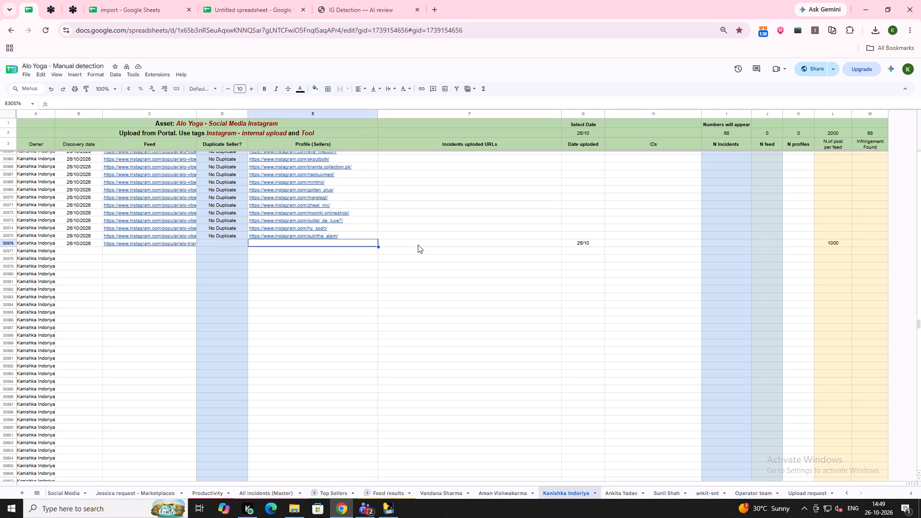
double_click(418, 244)
key(ctrl+v)
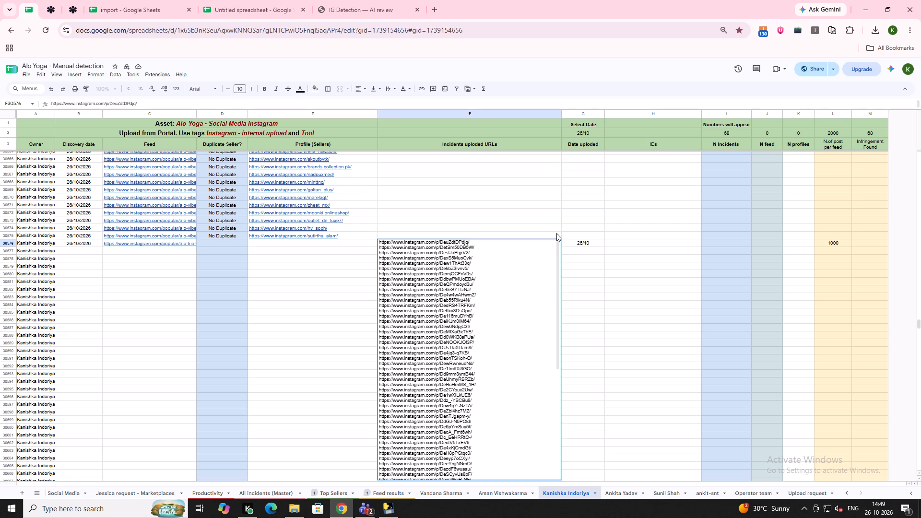
double_click(614, 242)
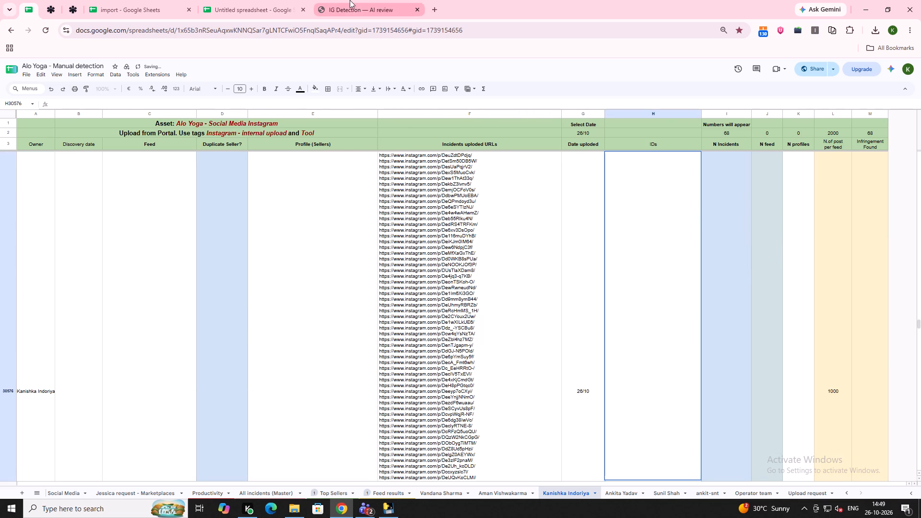
Close the IG Detection AI review page.
click(350, 0)
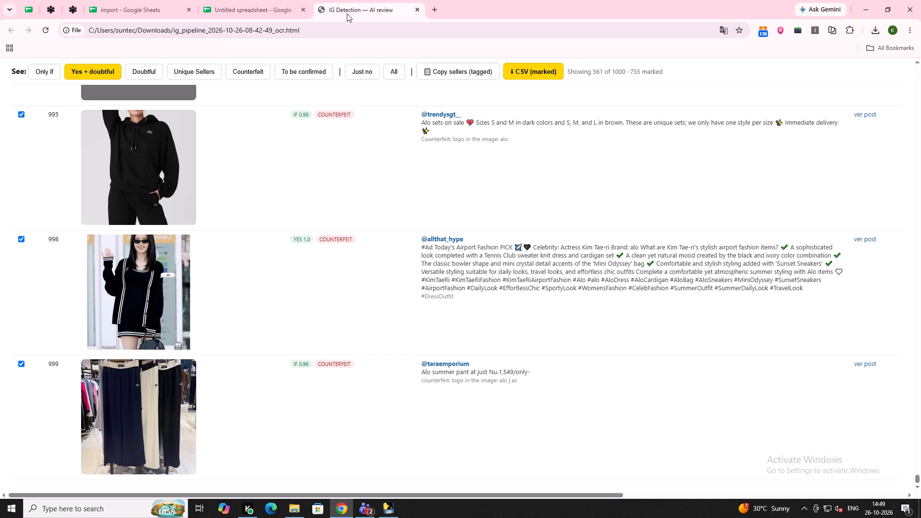
key(ctrl+w)
Copy the filtered incident IDs, rows 34 to 1018 of column B, for the IDs cell of row 30576 in the manual detection sheet.
click(231, 0)
scroll(85, 167, up, 5)
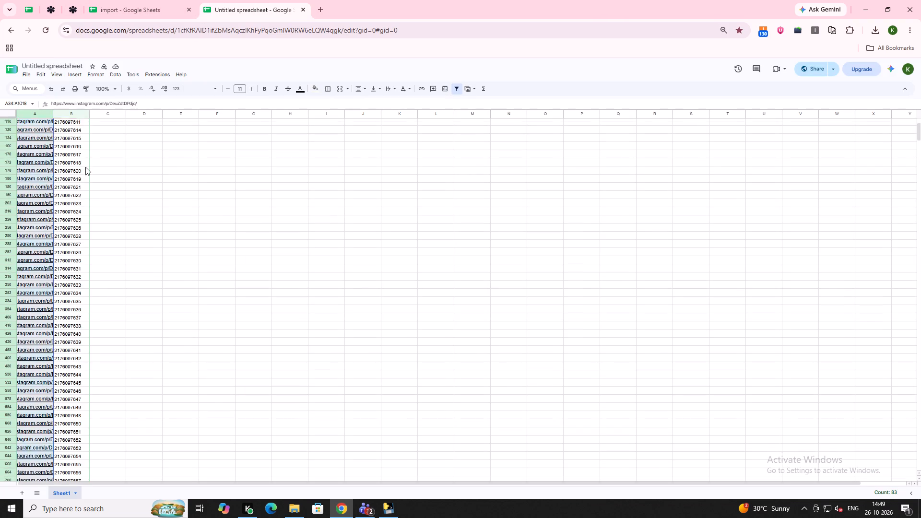
scroll(85, 167, up, 9)
click(69, 129)
key(ctrl+shift+Down)
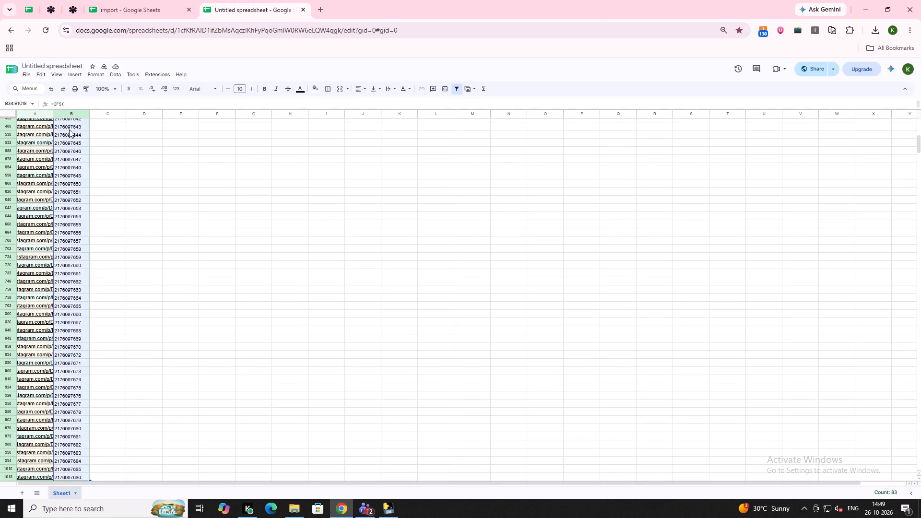
key(ctrl+c)
key(ctrl+c)
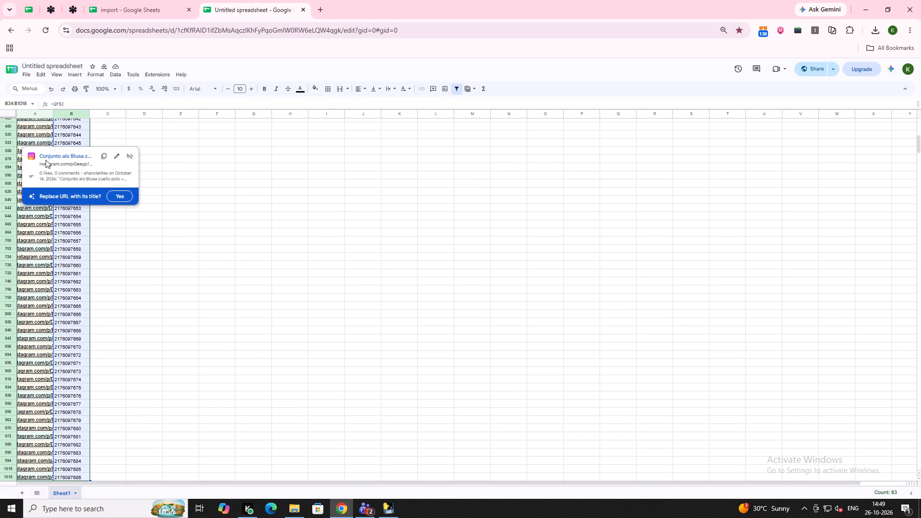
click(35, 0)
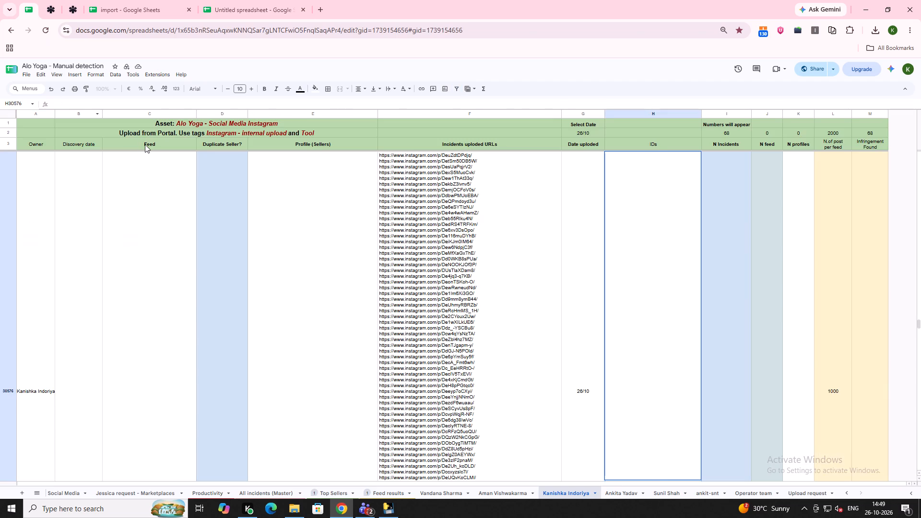
In the Alo Yoga - Manual detection spreadsheet, paste the created incident IDs into the IDs cell of row 30576.
key(ctrl+v)
Resize row 30576 to a specified height of 21 pixels.
right_click(0, 234)
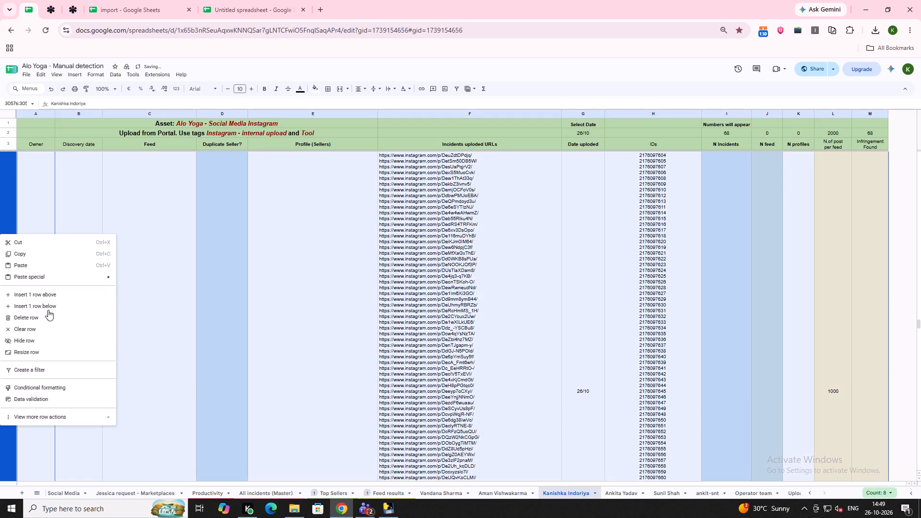
click(53, 351)
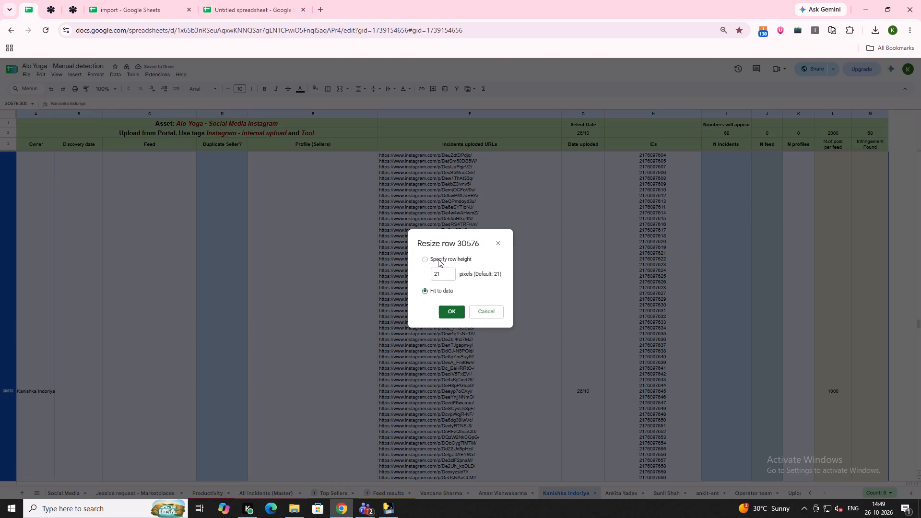
click(438, 260)
click(451, 313)
click(494, 348)
scroll(674, 330, up, 2)
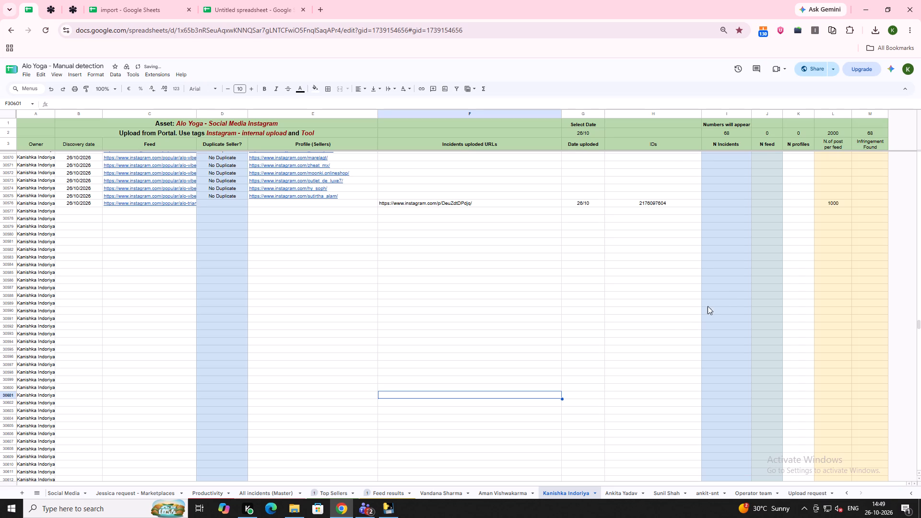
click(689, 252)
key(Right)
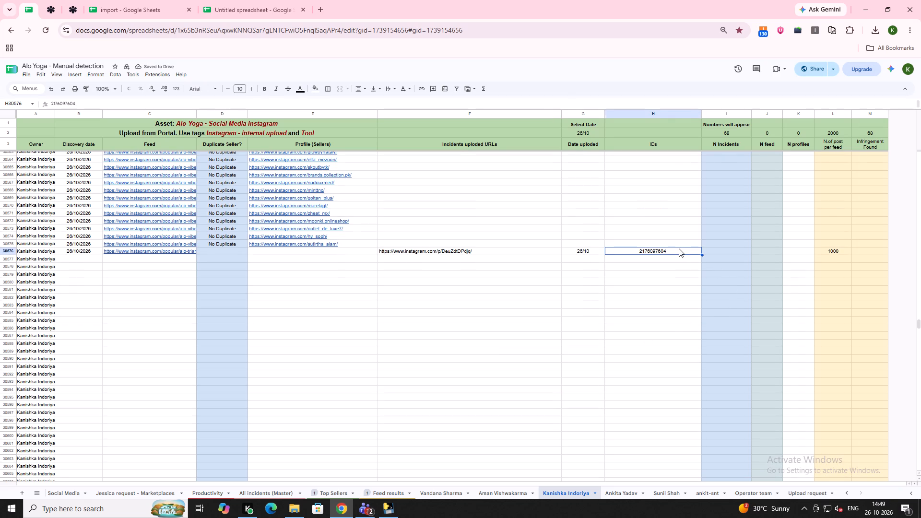
In row 30576, enter 83 as N Incidents and 83 as Infringement Found, ending on its Profile (Sellers) cell.
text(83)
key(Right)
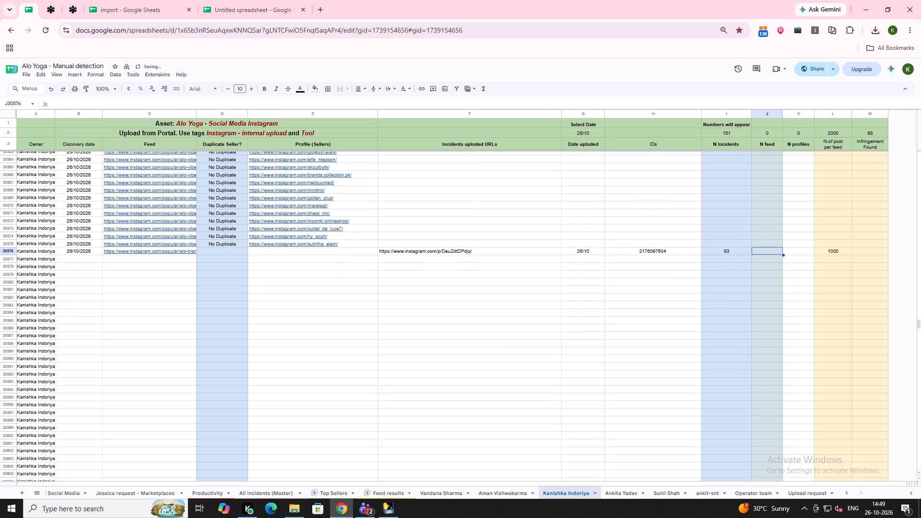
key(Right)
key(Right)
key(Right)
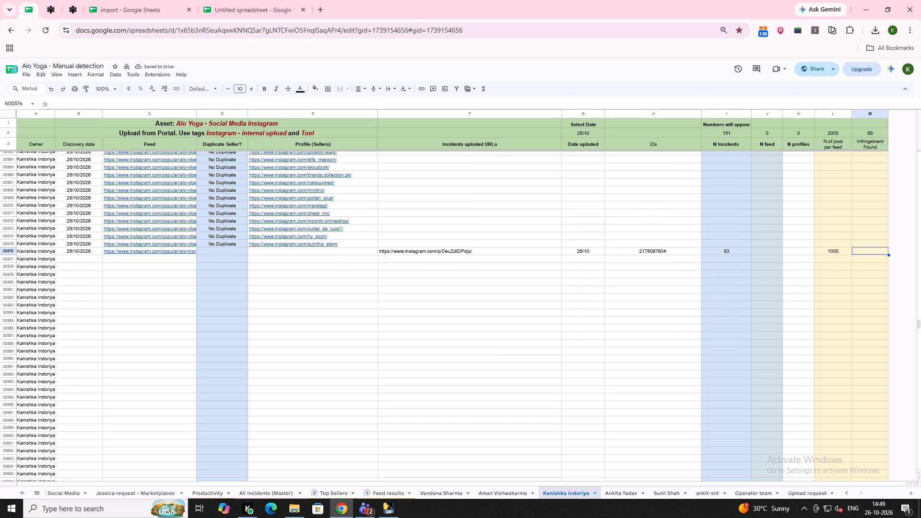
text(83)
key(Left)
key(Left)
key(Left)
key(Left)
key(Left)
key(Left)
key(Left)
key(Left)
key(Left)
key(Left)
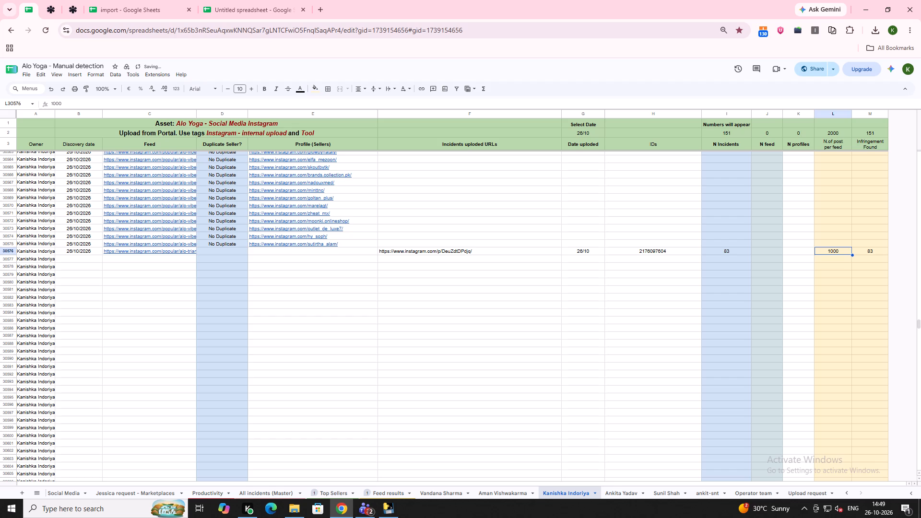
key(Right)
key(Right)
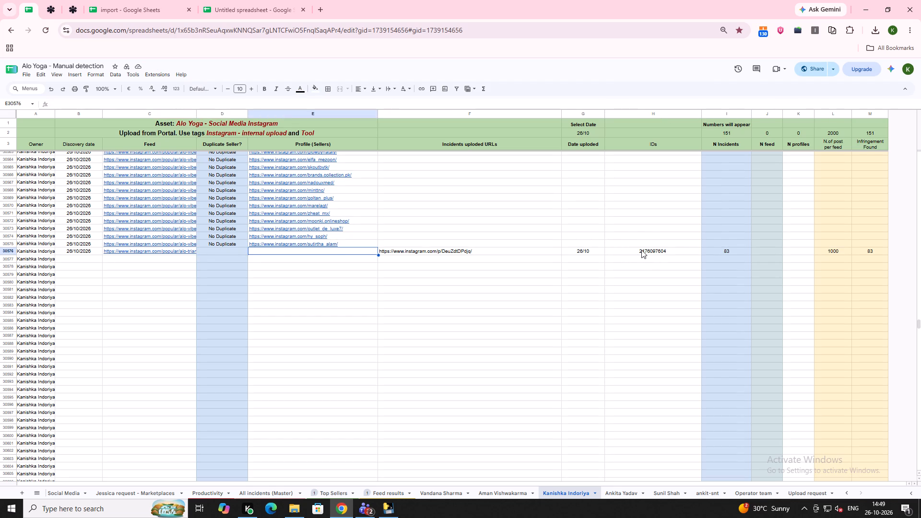
In the import spreadsheet, remove duplicates from the Profile column's links, from A3 down to the last row, including hidden-row duplicates.
click(139, 0)
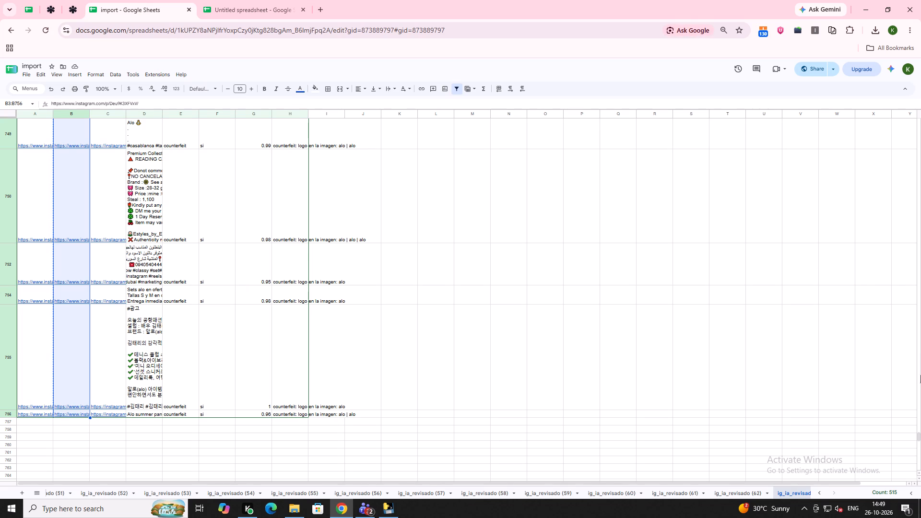
drag(918, 437, 916, 0)
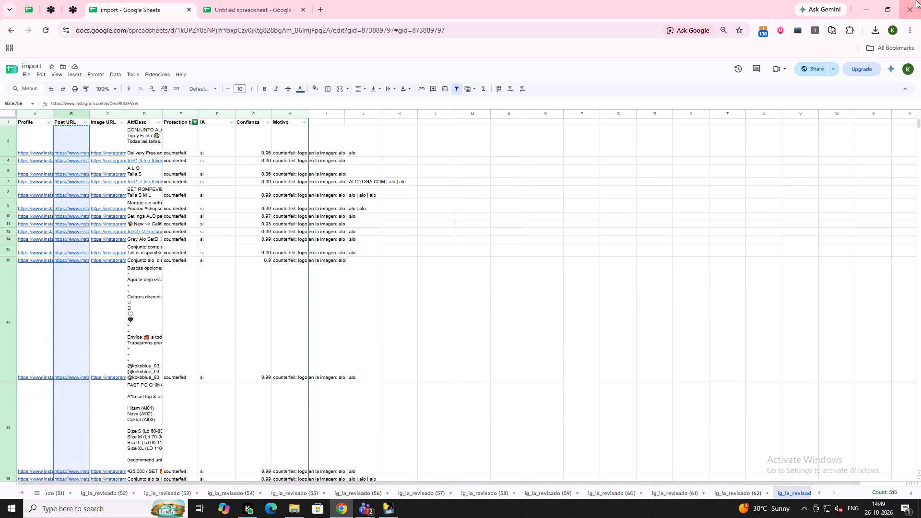
scroll(45, 373, up, 10)
click(30, 145)
key(ctrl+shift+Down)
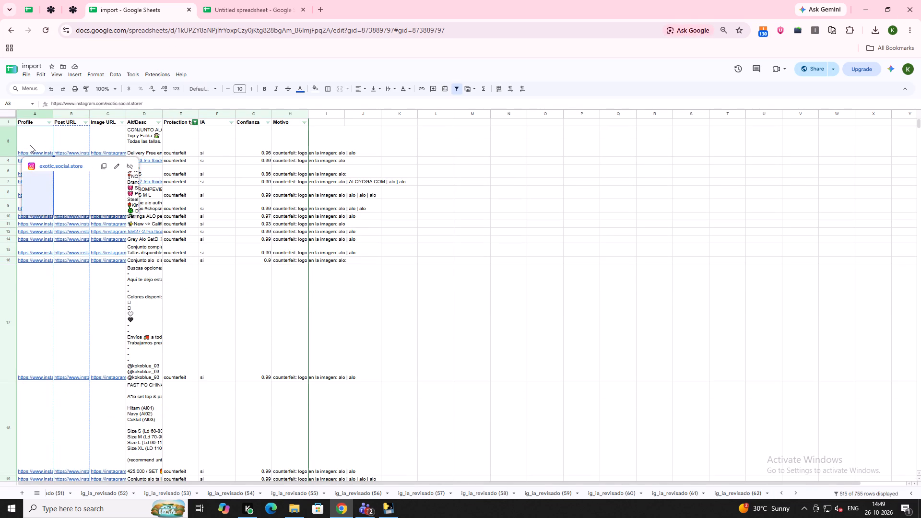
click(114, 69)
click(117, 72)
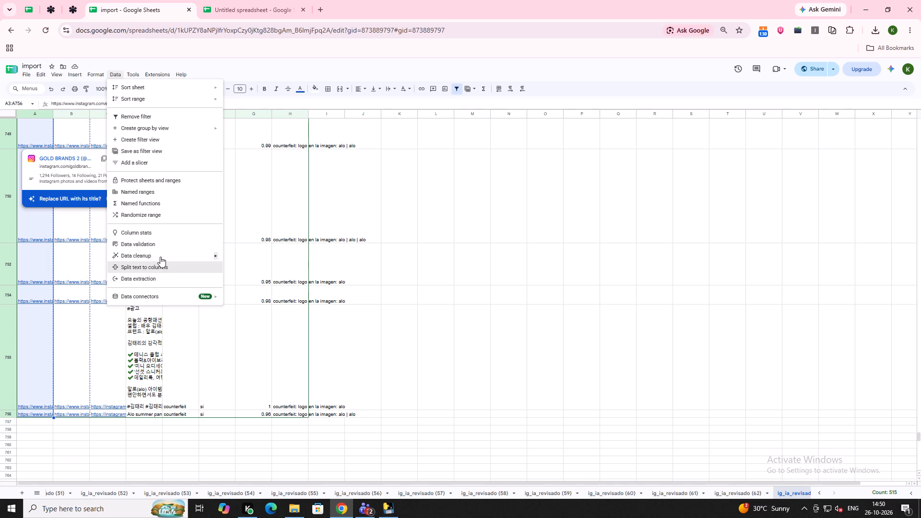
click(160, 257)
click(258, 269)
click(483, 329)
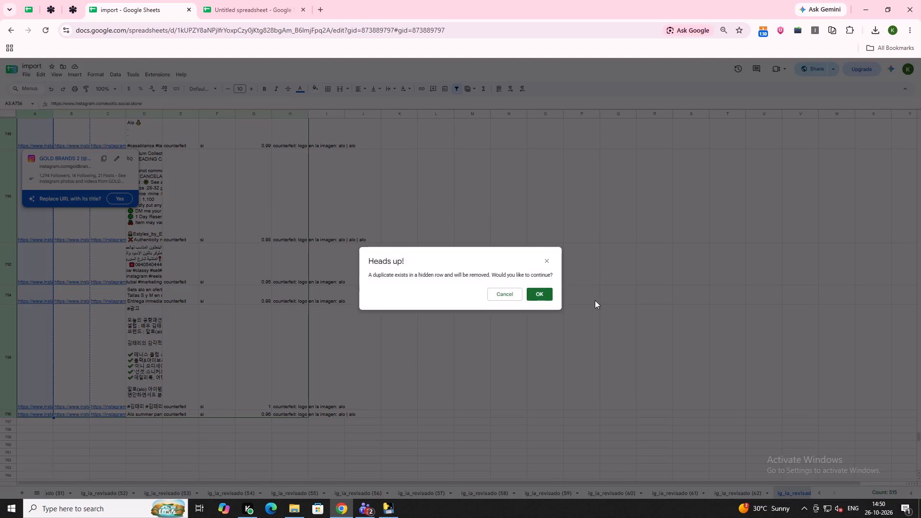
click(550, 294)
click(541, 302)
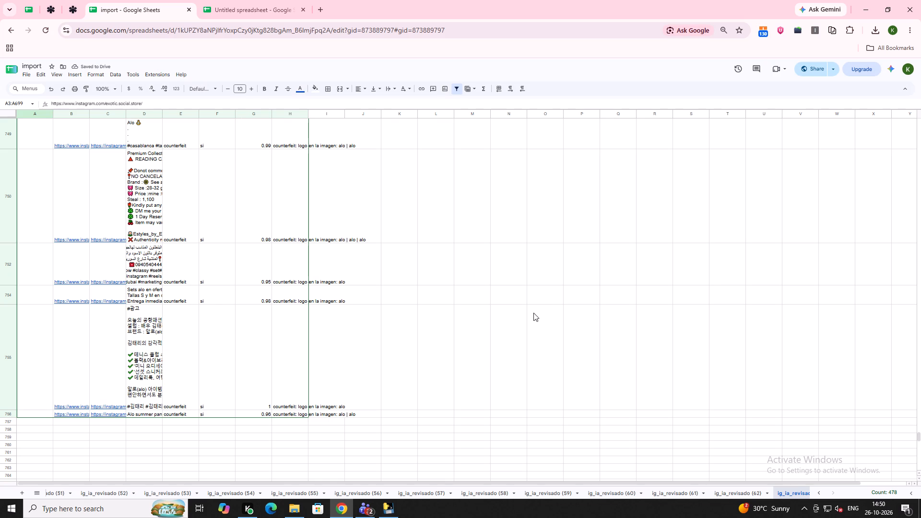
Copy the deduplicated profile links into the Profile (Sellers) column of the Alo Yoga - Manual detection sheet, starting at row 30576.
key(ctrl+c)
key(ctrl+c)
click(35, 0)
In the Alo Yoga - Manual detection spreadsheet, paste the copied Instagram profile URLs into the Profile (Sellers) column from row 30576 down.
key(ctrl+v)
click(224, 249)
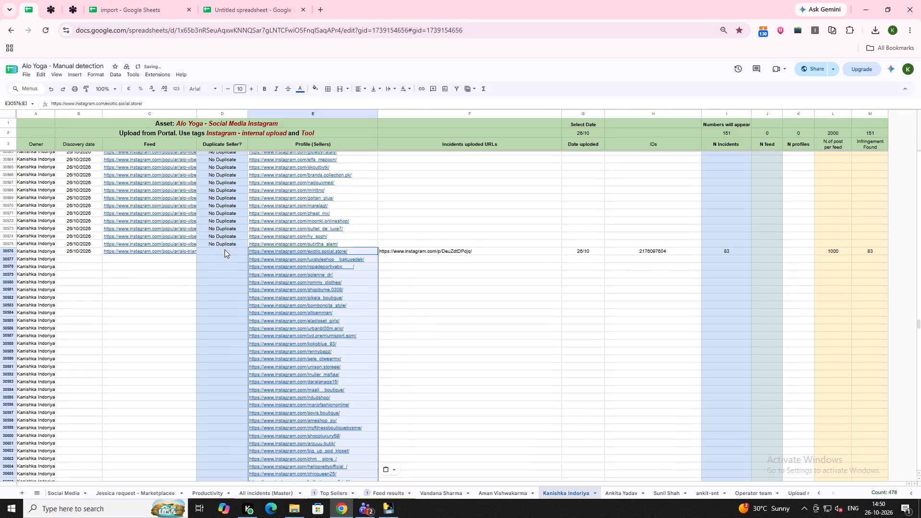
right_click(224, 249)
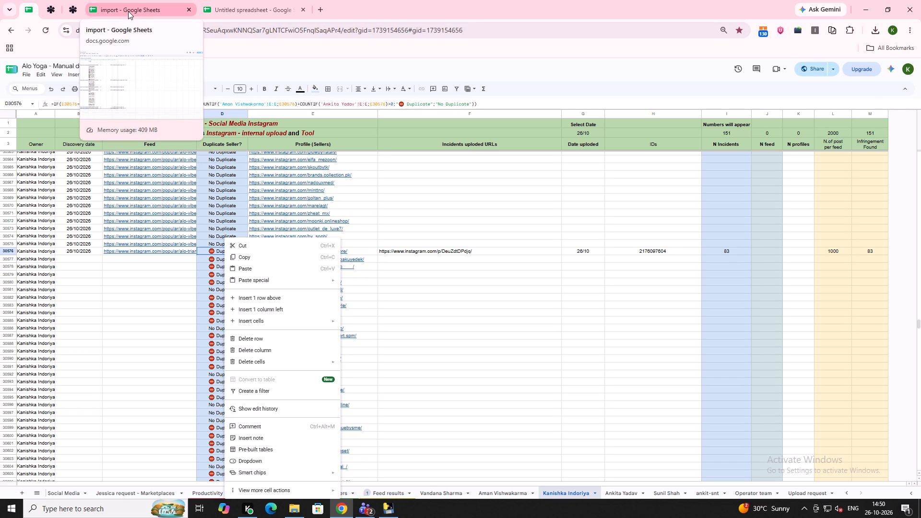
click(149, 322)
Delete the Duplicate Seller? and Profile (Sellers) cells in rows 30576 to 30580, shifting the cells below up.
drag(211, 252, 215, 259)
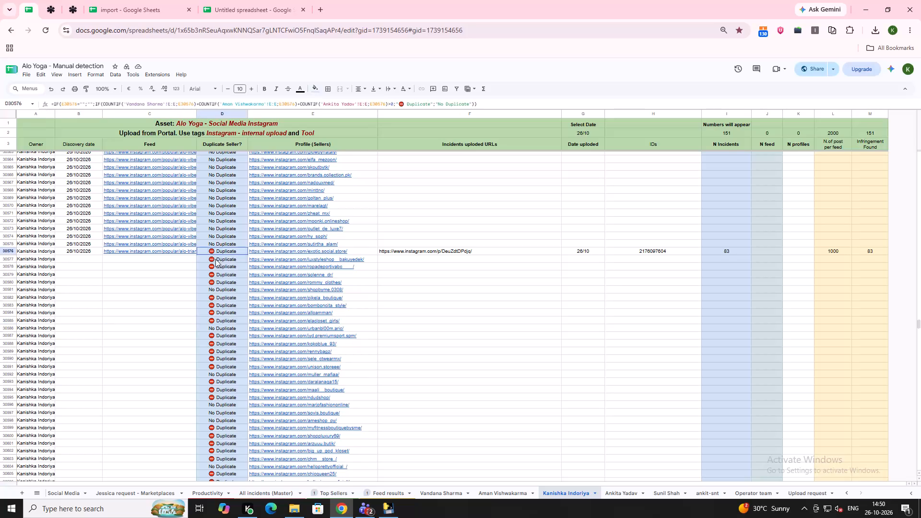
drag(215, 259, 252, 284)
right_click(252, 284)
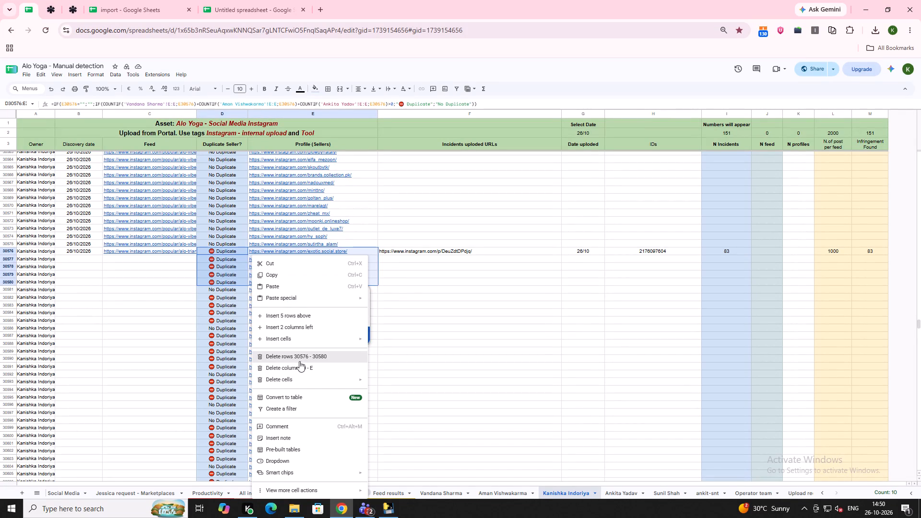
click(390, 394)
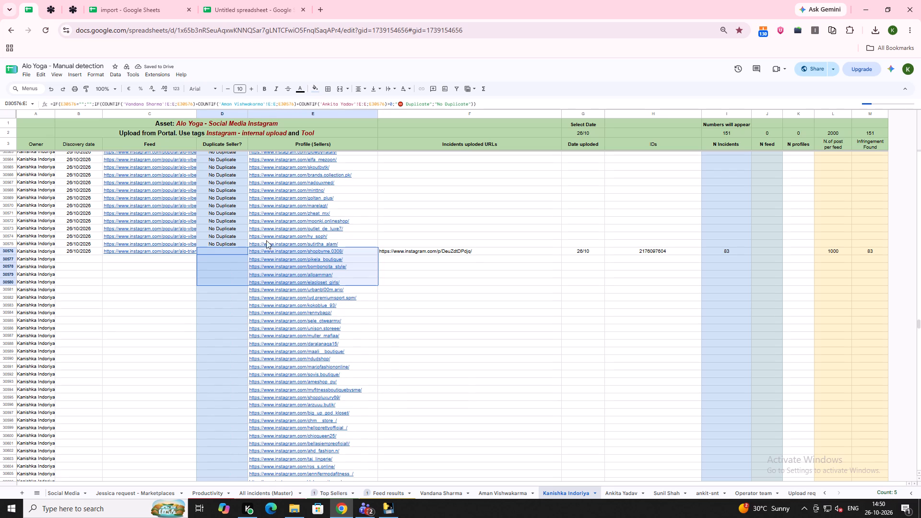
Insert one blank row above row 30576.
click(239, 250)
right_click(239, 250)
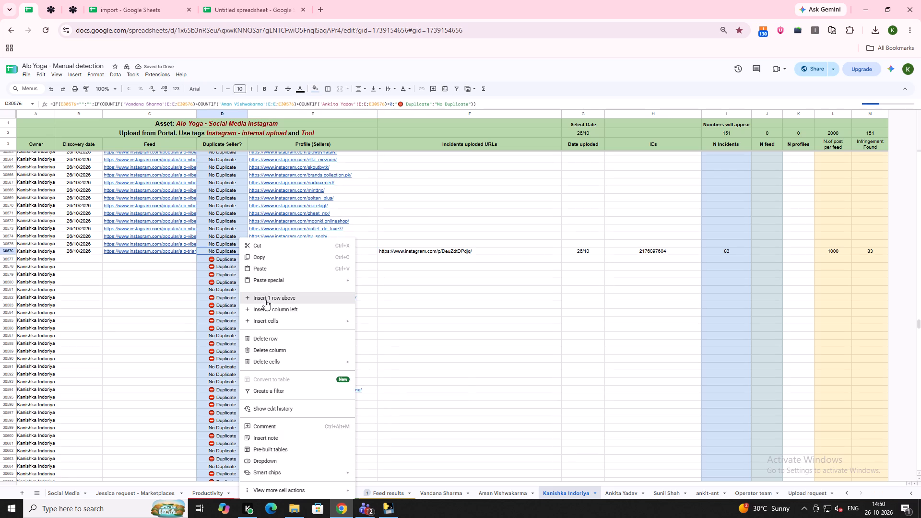
click(266, 297)
Create a filter over the Duplicate Seller? and Profile (Sellers) columns, with the blank row 30576 as its header.
drag(247, 253, 264, 253)
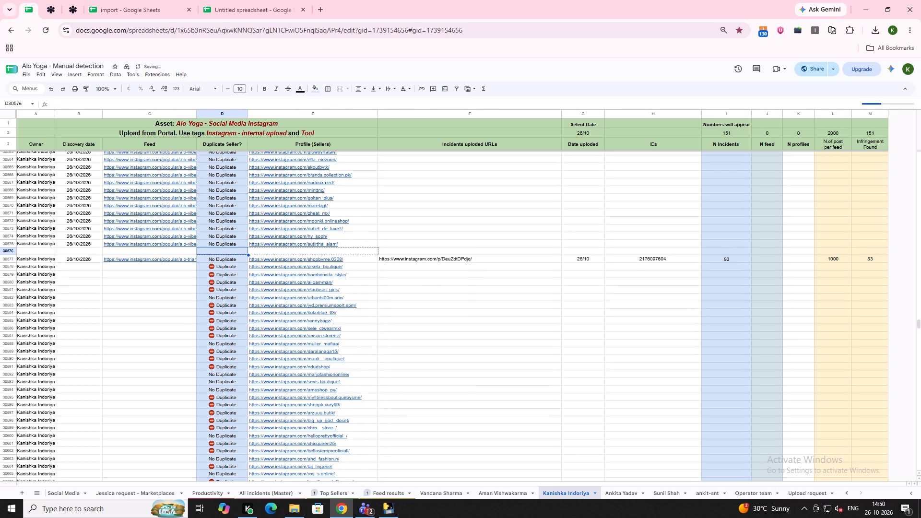
drag(264, 253, 241, 250)
drag(241, 250, 269, 254)
key(alt+d)
key(alt+f)
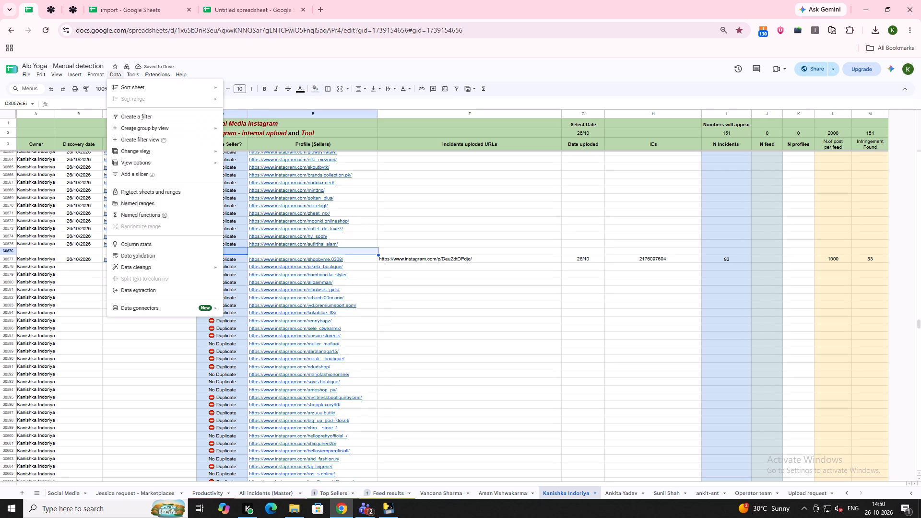
Open the filter options for the Duplicate Seller? column at row 30576.
click(242, 251)
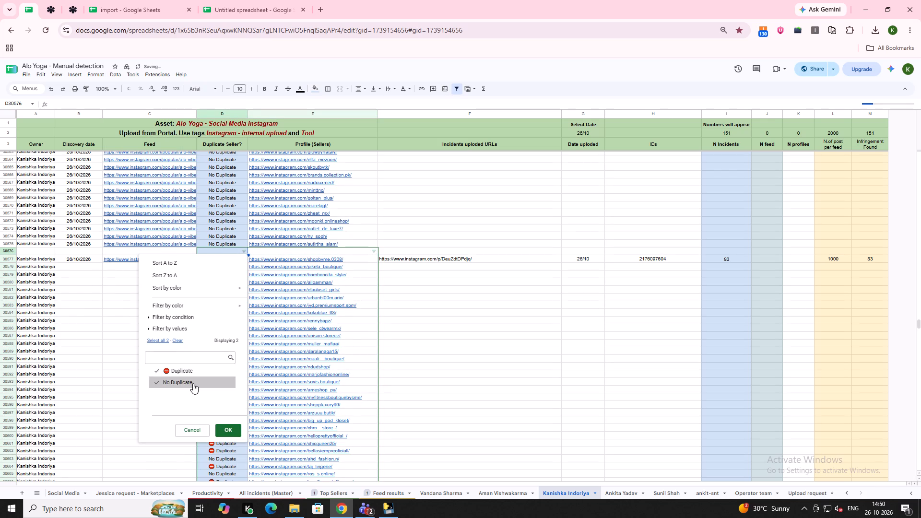
Filter the Duplicate Seller? column to hide the No Duplicate rows, leaving only Duplicate ones.
click(193, 383)
click(234, 432)
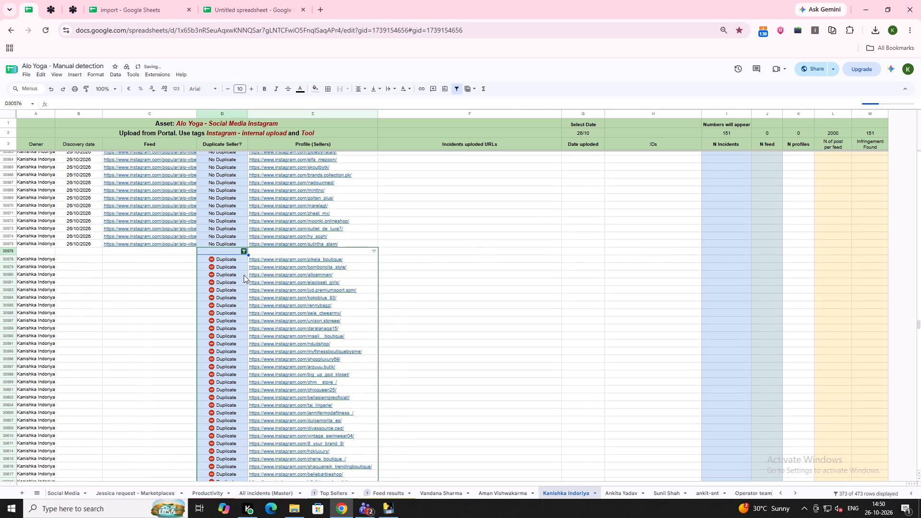
Delete all the filtered rows below row 30576 that are marked Duplicate.
scroll(248, 358, down, 20)
scroll(248, 358, down, 15)
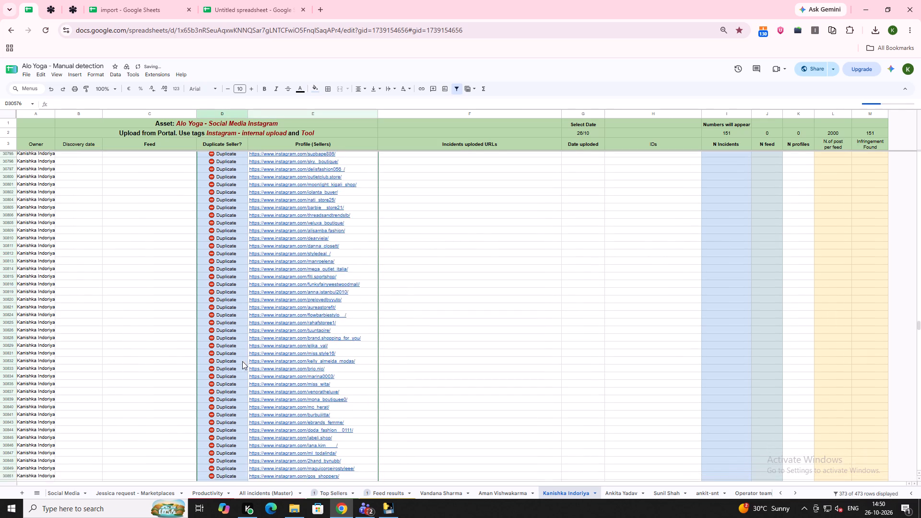
scroll(242, 361, down, 20)
scroll(242, 361, down, 6)
scroll(238, 351, up, 4)
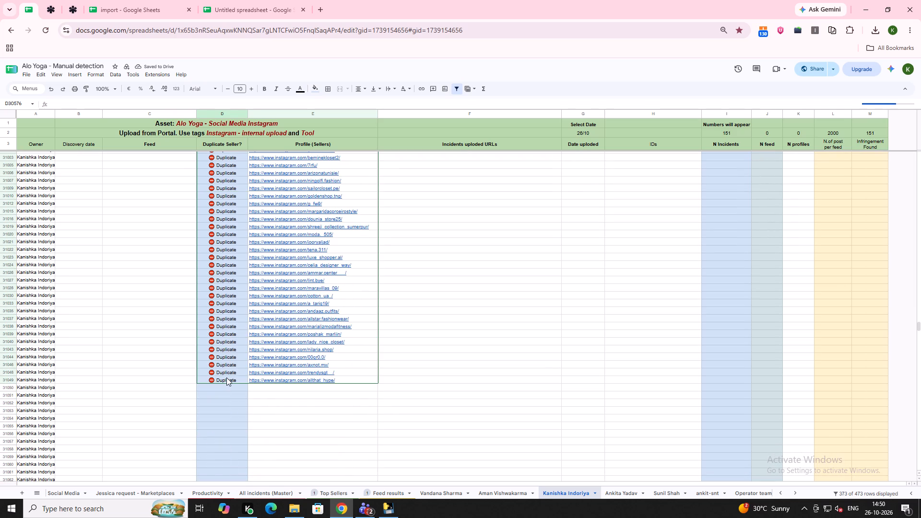
click(226, 377)
key(ctrl+shift+Up)
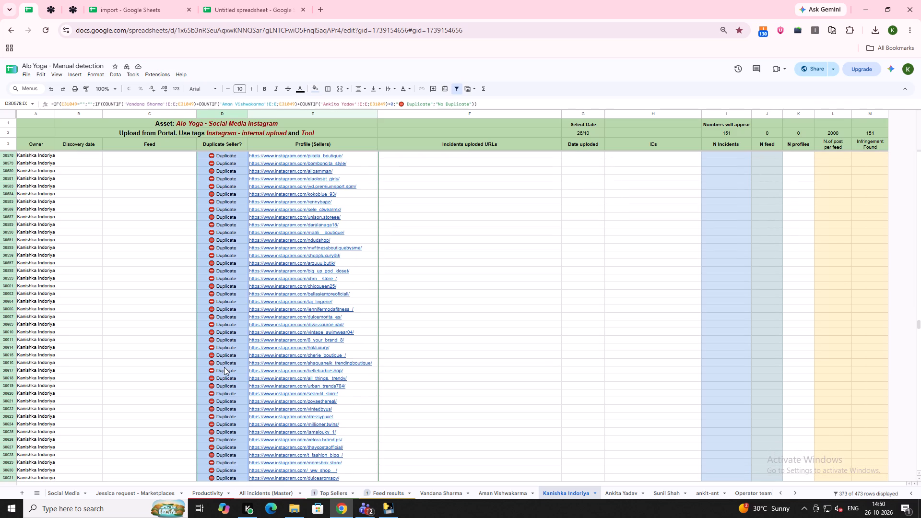
right_click(224, 367)
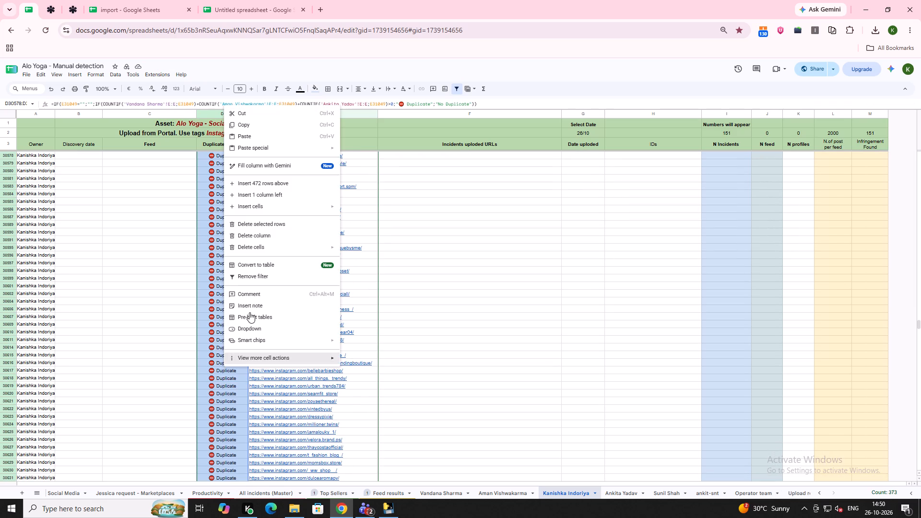
click(246, 223)
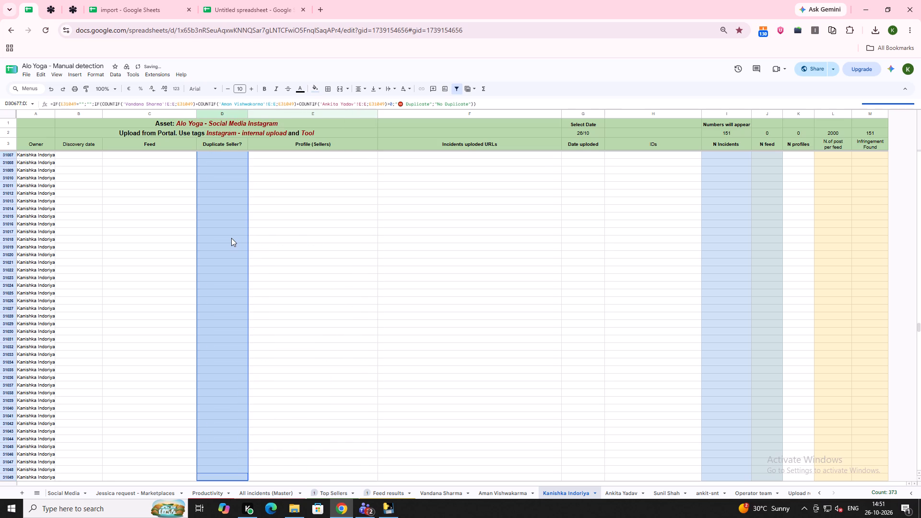
Show the No Duplicate rows again in the Duplicate Seller? filter, and remove the filter from the sheet.
scroll(217, 267, up, 11)
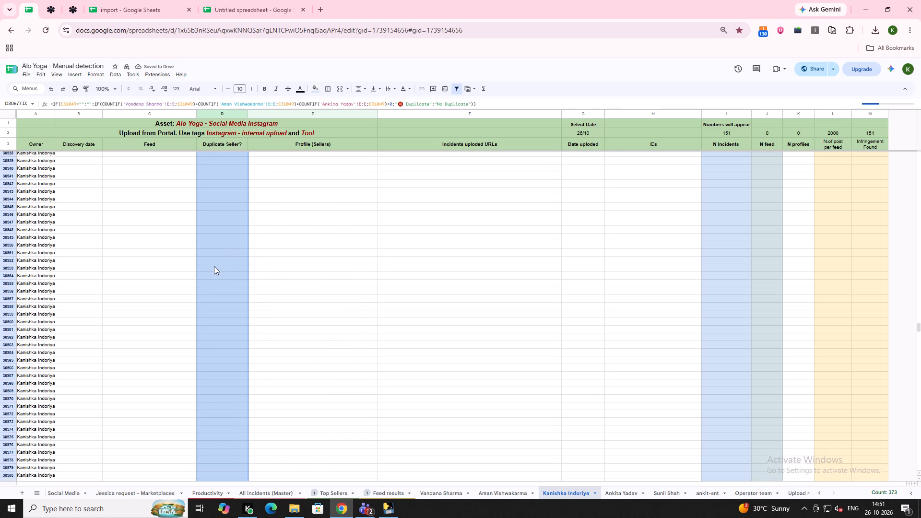
scroll(214, 266, up, 15)
scroll(202, 256, up, 6)
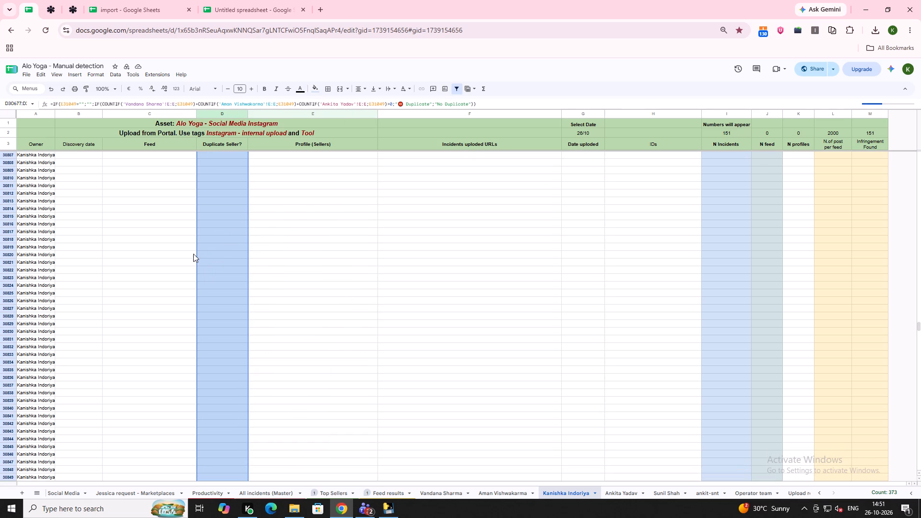
scroll(193, 254, up, 6)
scroll(193, 254, up, 18)
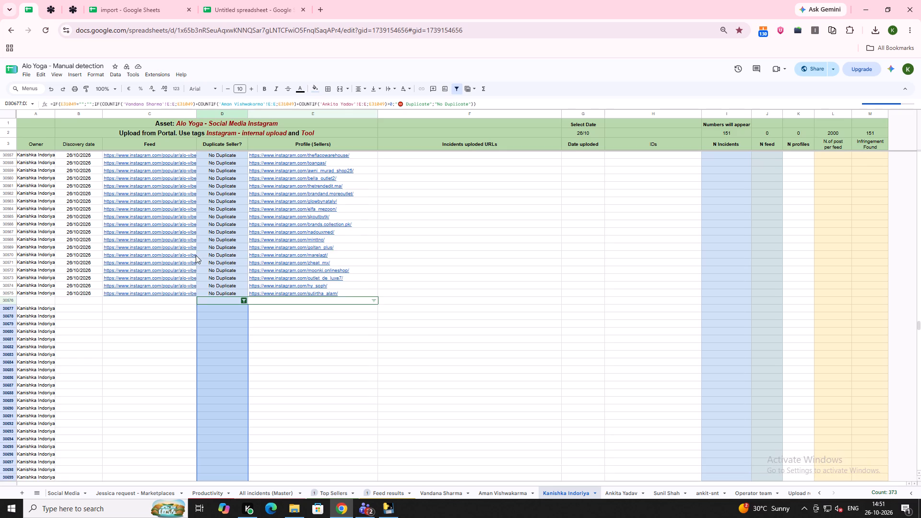
scroll(201, 262, down, 1)
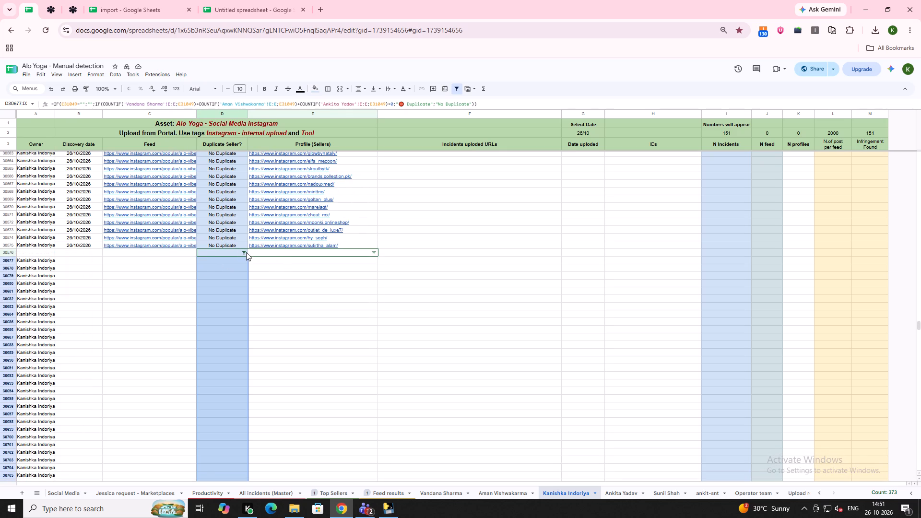
click(243, 252)
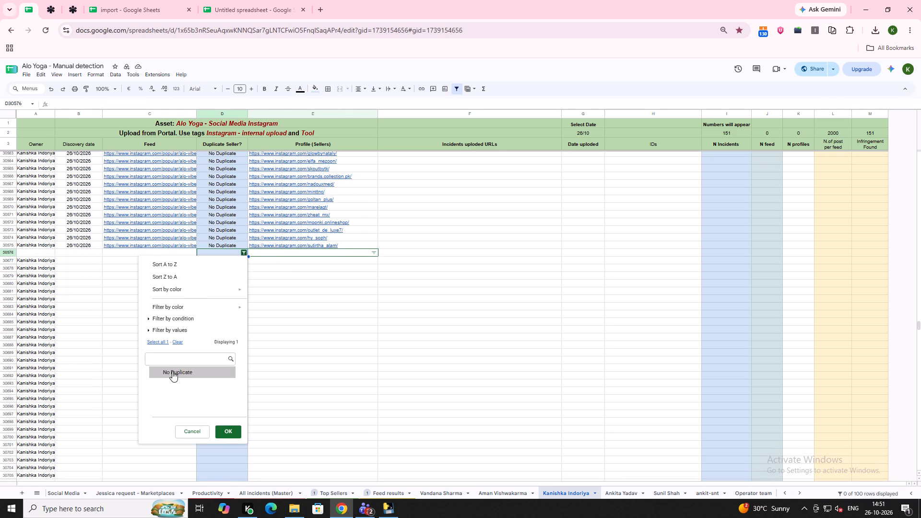
click(172, 371)
click(225, 426)
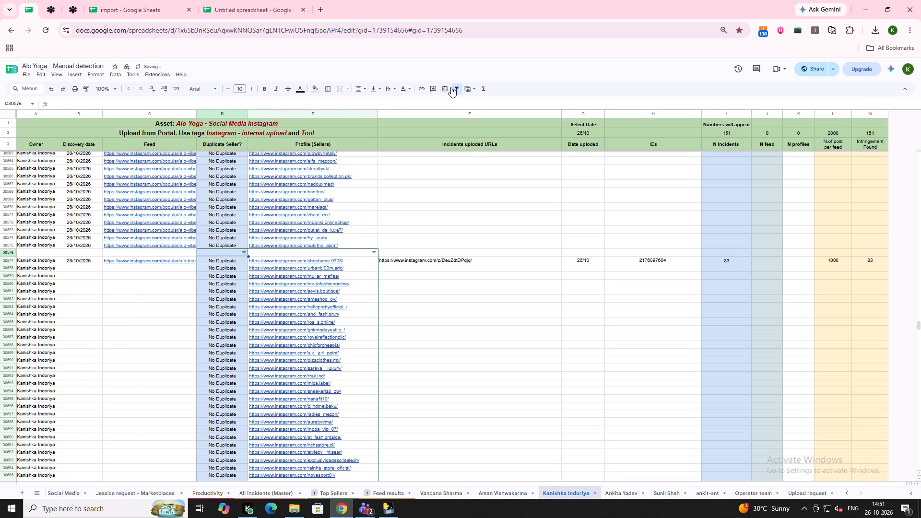
click(458, 90)
Delete the blank helper row 30576.
click(201, 254)
right_click(201, 254)
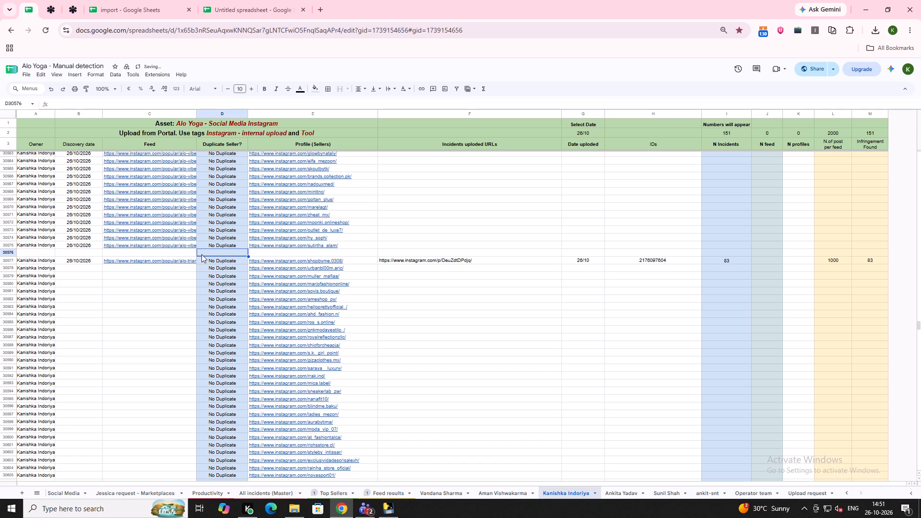
double_click(248, 309)
click(250, 312)
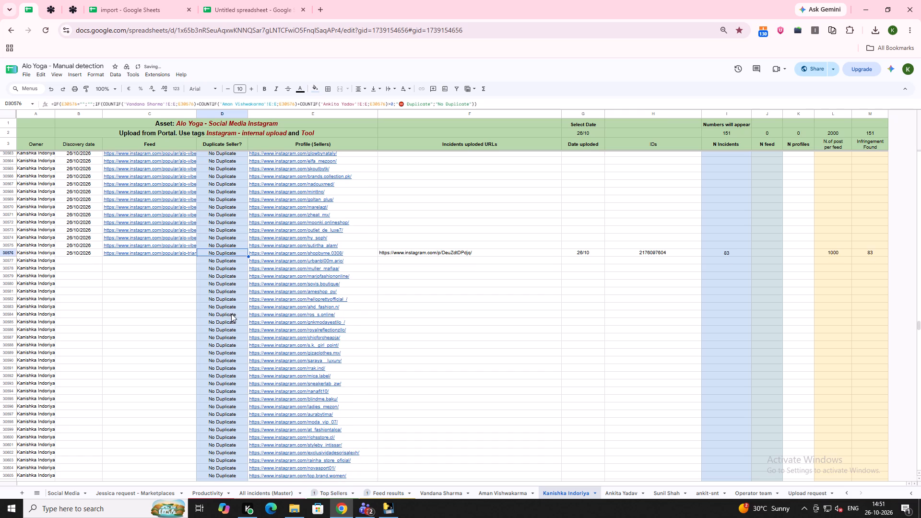
Fill the discovery date 26/10/2026 and the alo-triangle-top feed URL from row 30576 down through row 30676.
click(72, 253)
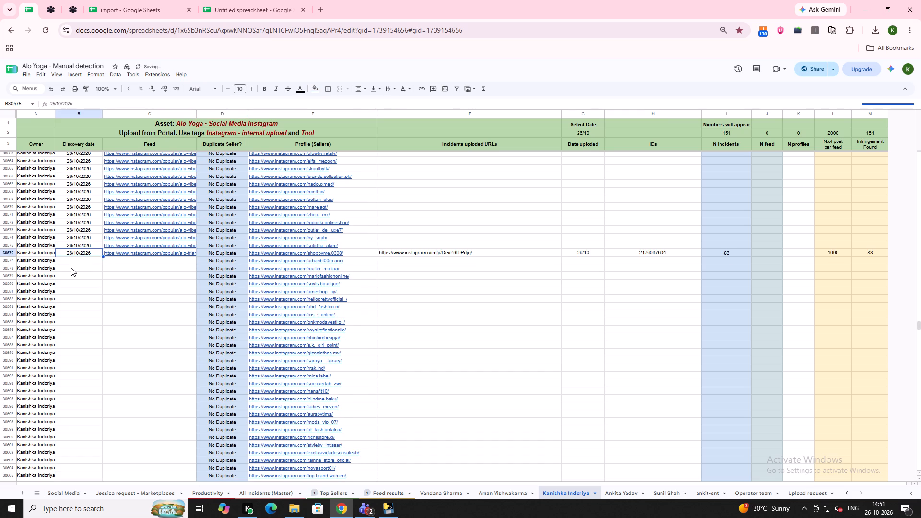
key(shift+Right)
key(shift+Down)
key(shift+Down)
key(shift+Down)
key(shift+Down)
key(shift+Down)
key(shift+Down)
key(shift+Down)
key(shift+Down)
key(shift+Down)
key(shift+Down)
key(shift+Down)
key(shift+Down)
key(shift+Down)
key(shift+Down)
key(shift+Down)
key(shift+Down)
key(shift+Down)
key(shift+Down)
key(shift+Down)
key(shift+Down)
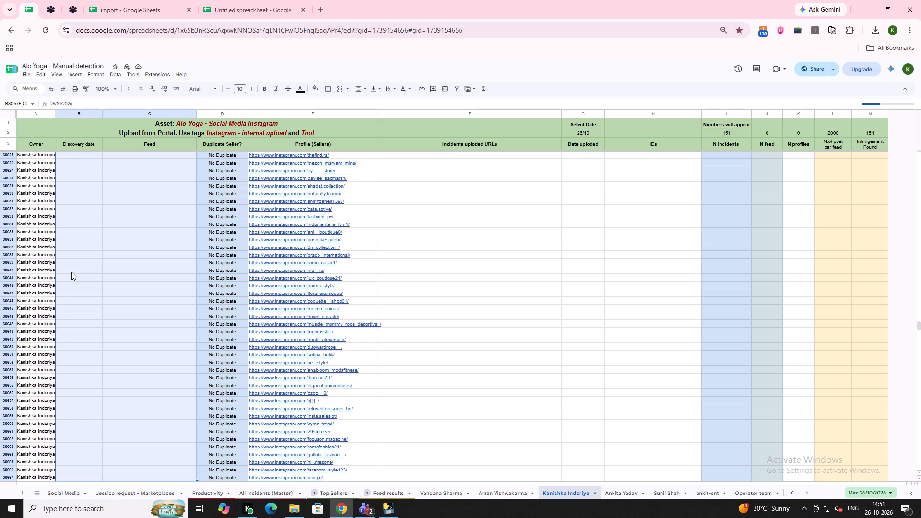
key(shift+Up)
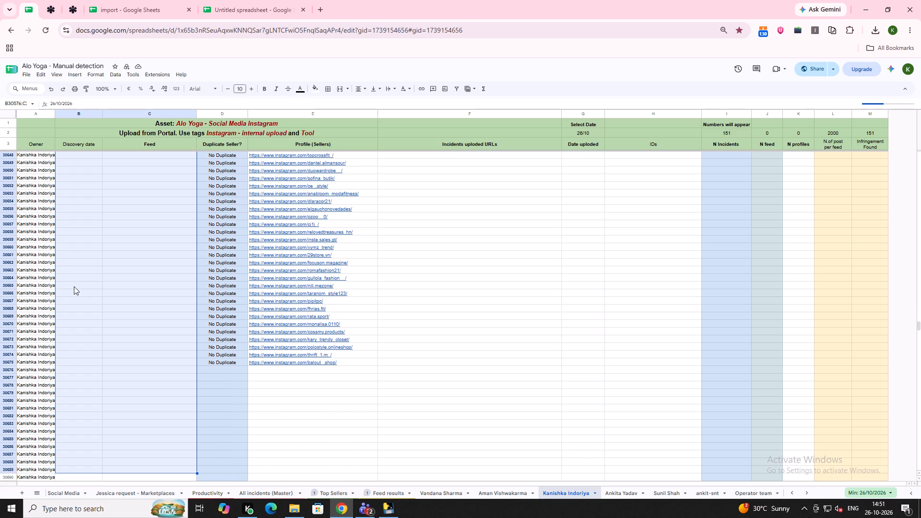
key(shift+Up)
key(shift+Up)
key(shift+Up)
key(shift+Up)
key(shift+Up)
key(shift+Up)
key(shift+Up)
key(shift+Up)
key(shift+Up)
key(shift+Up)
key(shift+Up)
key(shift+Up)
key(shift+Up)
key(shift+Up)
key(shift+Down)
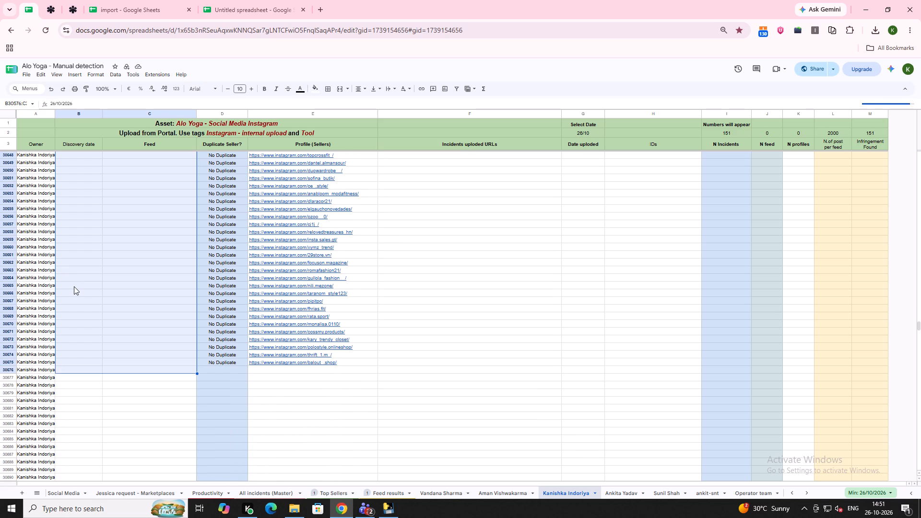
key(ctrl+d)
click(201, 406)
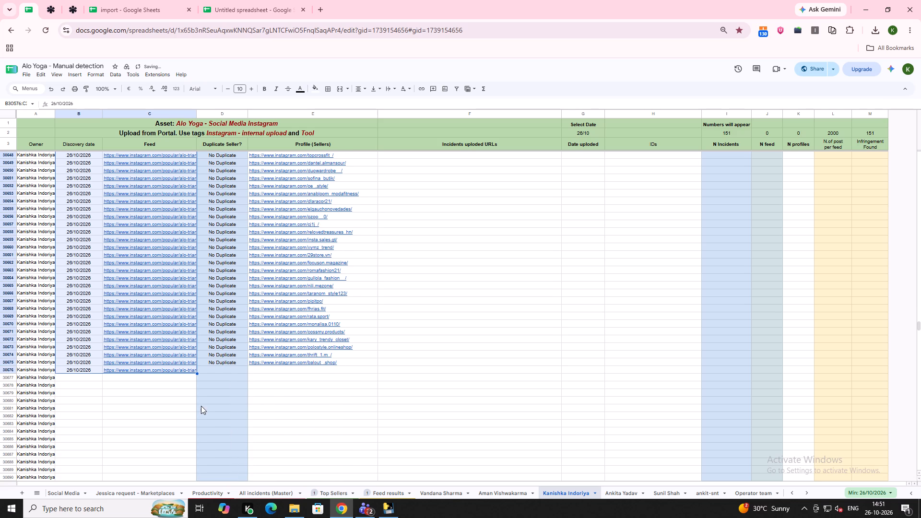
Clear the surplus feed URL in row 30676, below the last seller profile.
click(165, 368)
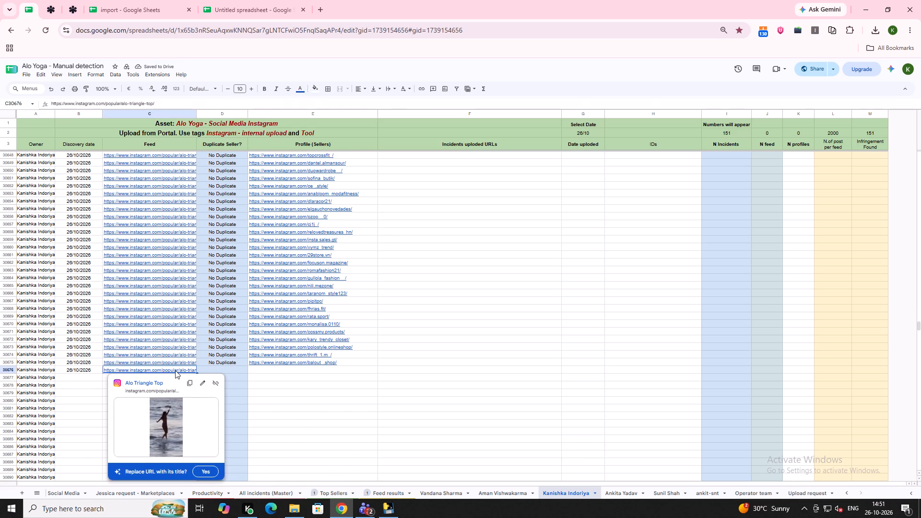
key(BackSpace)
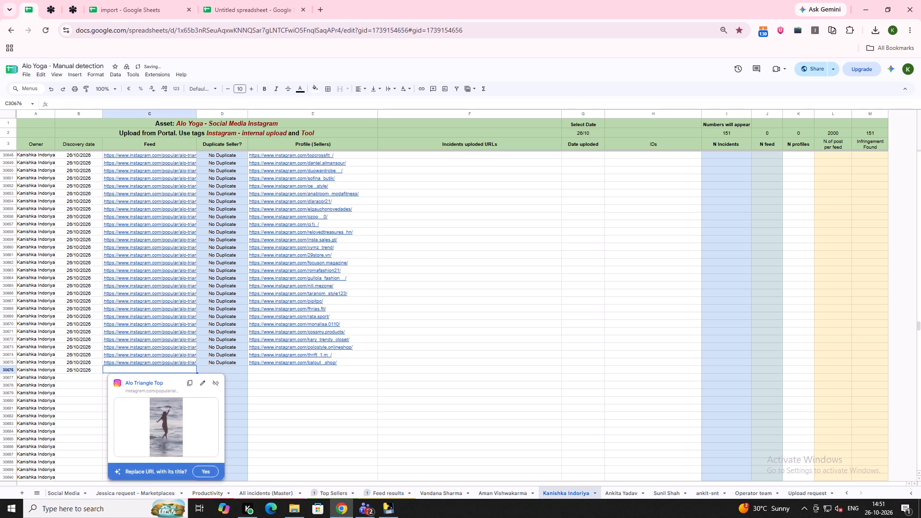
click(269, 380)
click(183, 372)
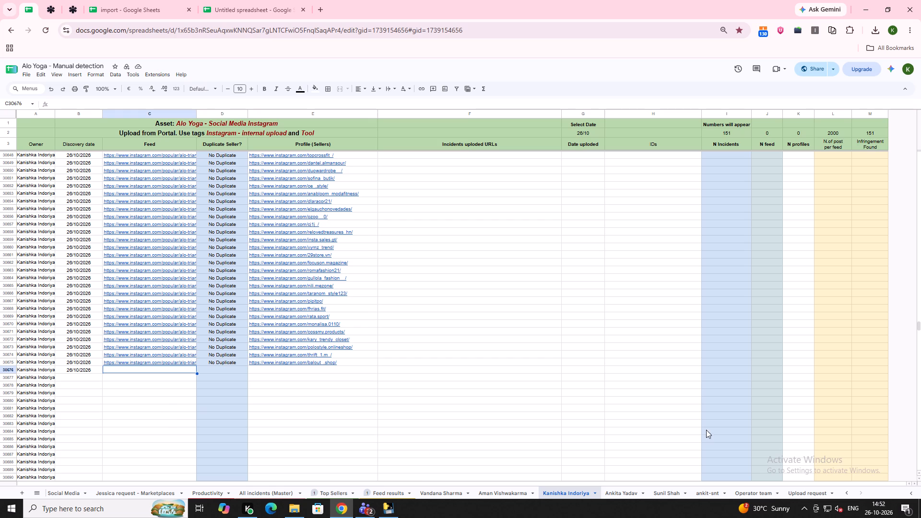
Copy the alo-triangle-top feed link from row 30675 and paste it as the address in a new browser tab.
click(159, 363)
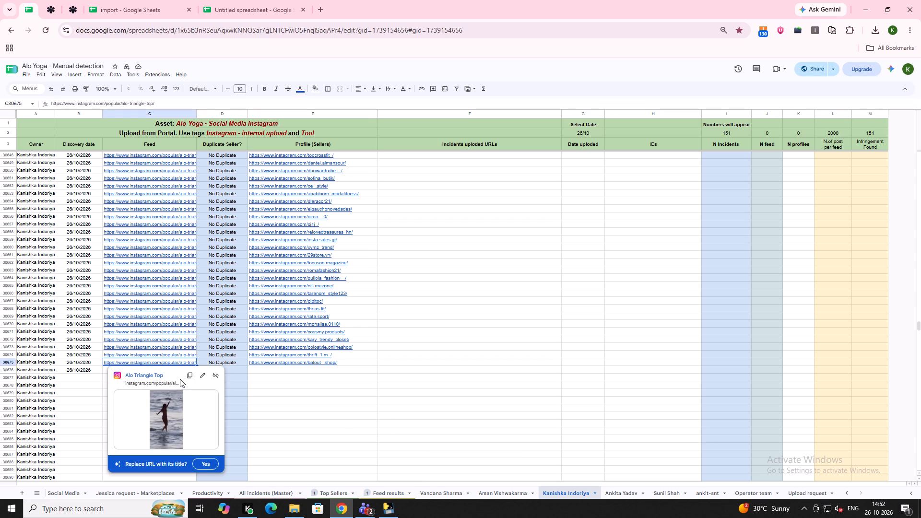
click(189, 374)
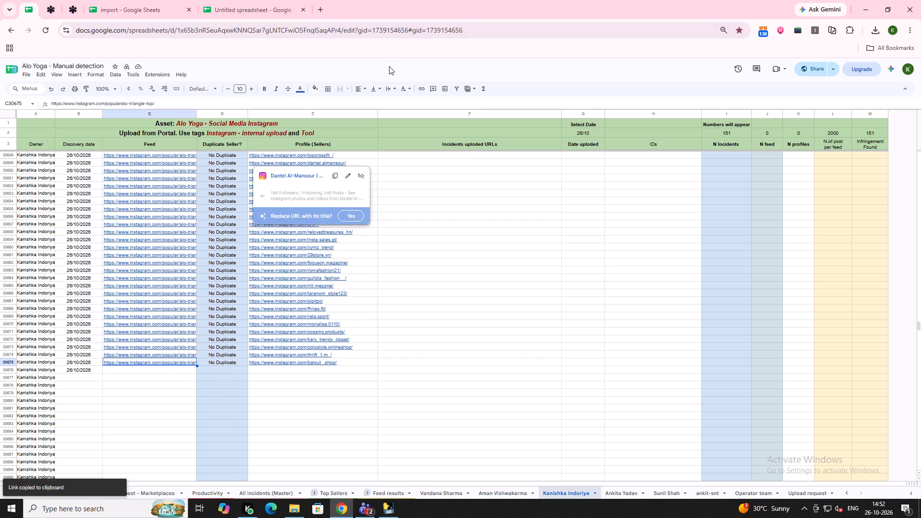
key(ctrl+t)
key(ctrl+v)
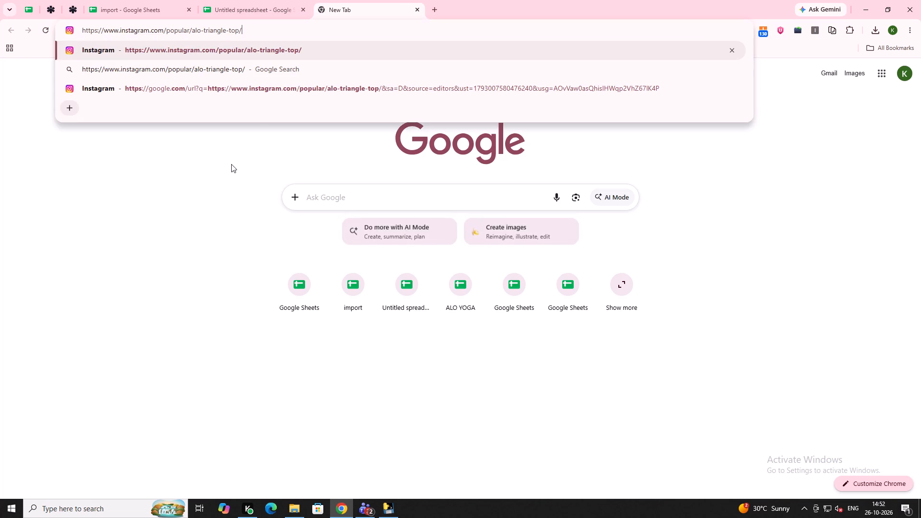
Replace triangle-top with kids in the pasted address and load the Instagram popular/alo-kids feed.
click(237, 28)
drag(237, 28, 218, 35)
click(261, 31)
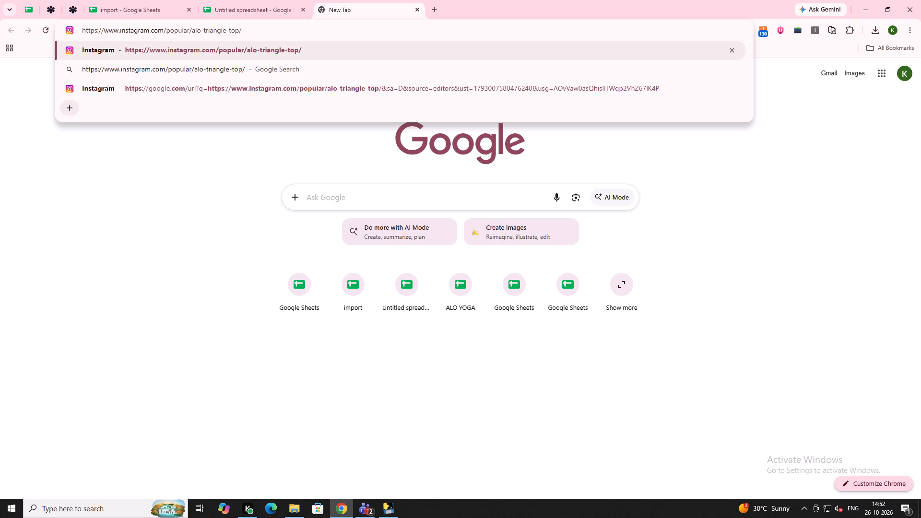
click(236, 28)
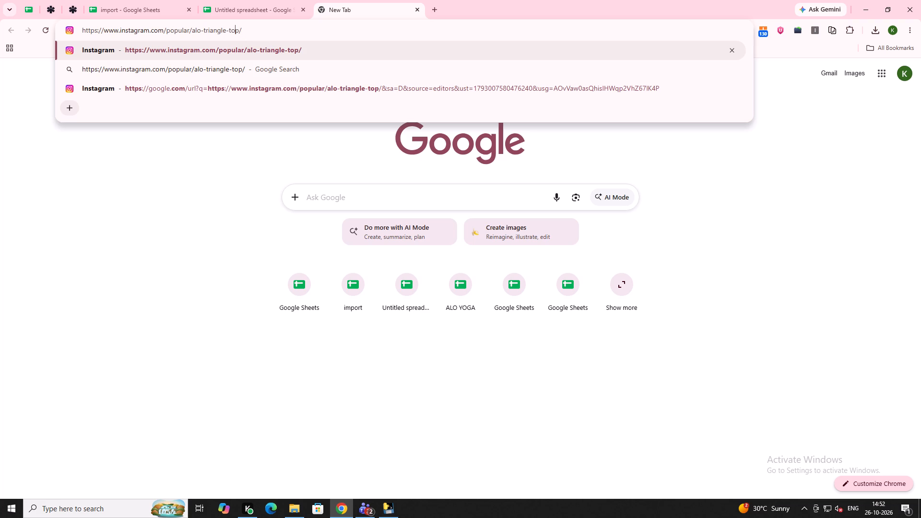
click(237, 29)
click(237, 29)
drag(237, 29, 223, 30)
click(272, 35)
click(257, 30)
key(Left)
key(shift+Left)
key(shift+Left)
key(shift+Left)
key(shift+Left)
key(shift+Left)
key(shift+Left)
key(shift+Left)
key(shift+Left)
key(shift+Left)
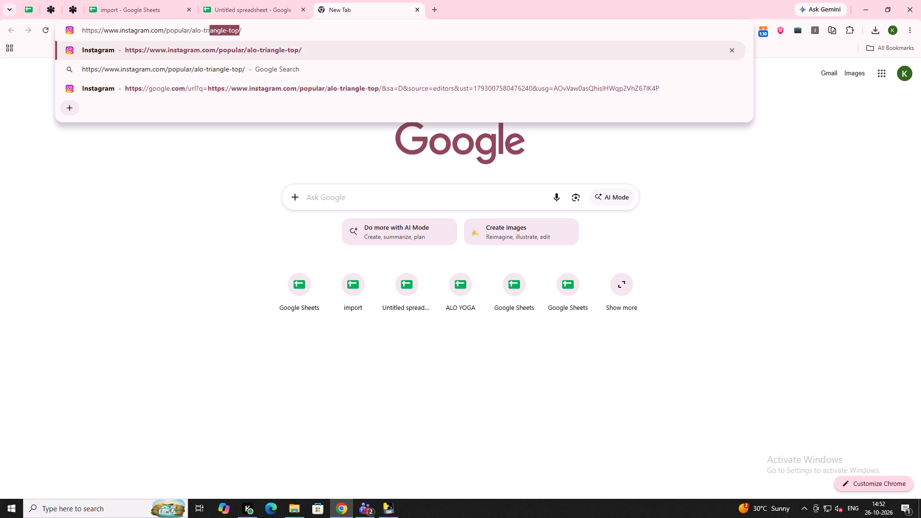
key(shift+Left)
key(shift+Left)
key(shift+Left)
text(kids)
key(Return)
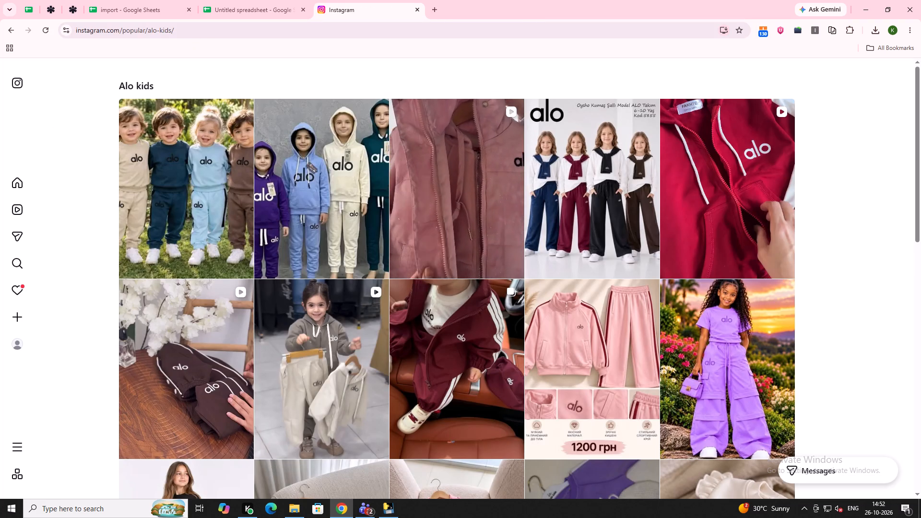
Copy the alo-kids feed URL and enter it in the feeds list of the IG Detection multi-profile pipeline.
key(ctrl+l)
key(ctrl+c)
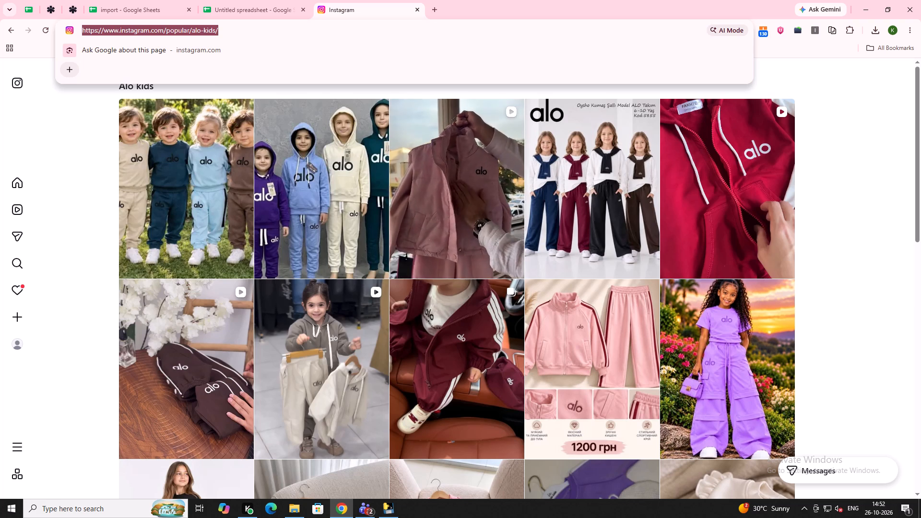
click(815, 30)
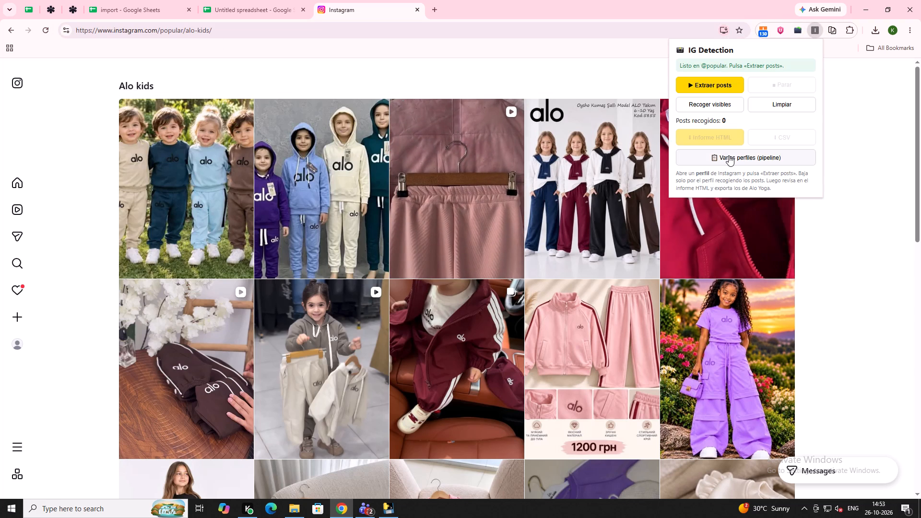
click(729, 155)
click(319, 223)
key(ctrl+v)
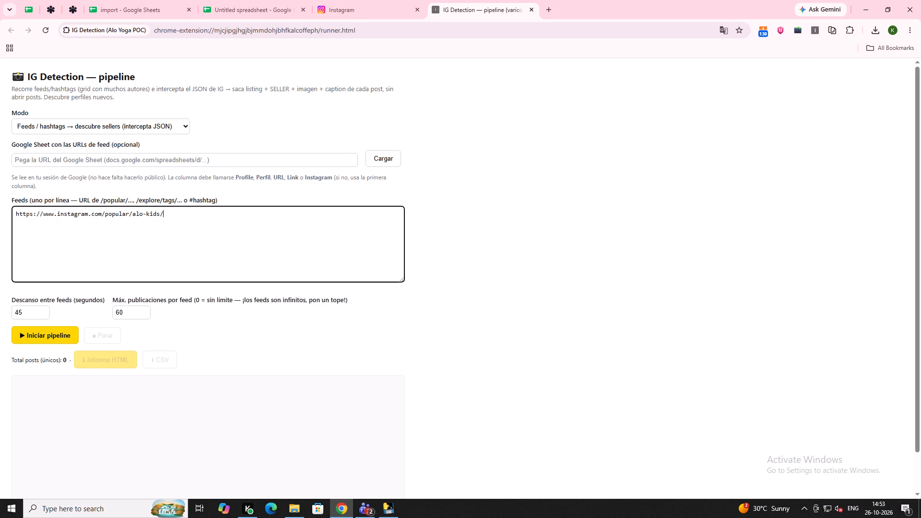
Set the rest between feeds to 20 seconds and the maximum posts per feed to 1000, and start the pipeline.
drag(24, 313, 2, 319)
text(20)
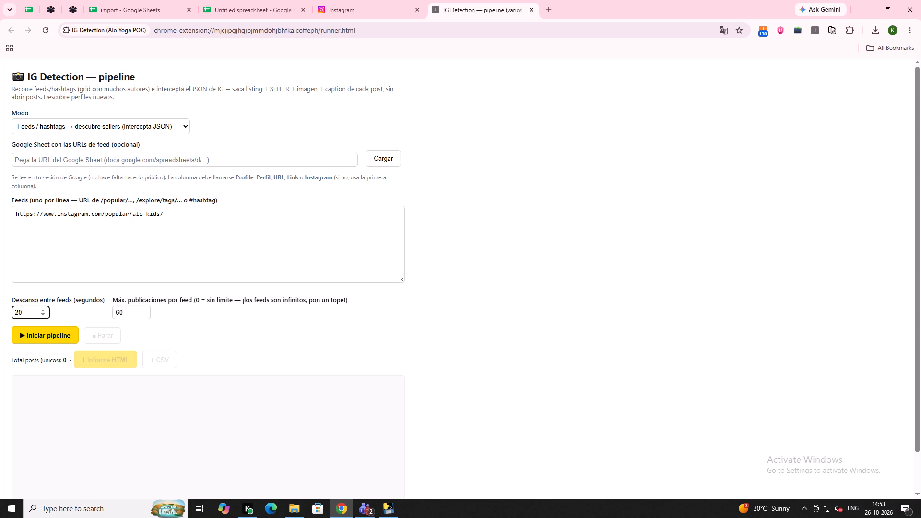
drag(124, 316, 73, 318)
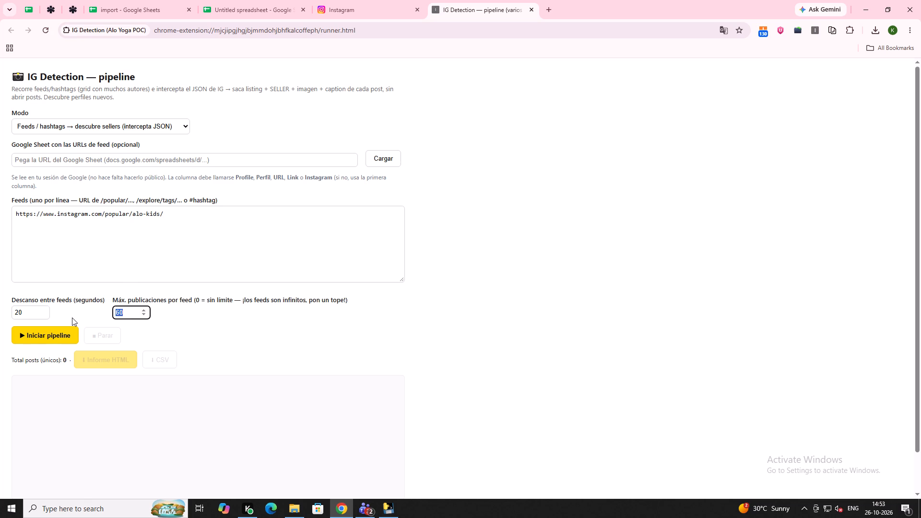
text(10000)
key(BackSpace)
click(49, 337)
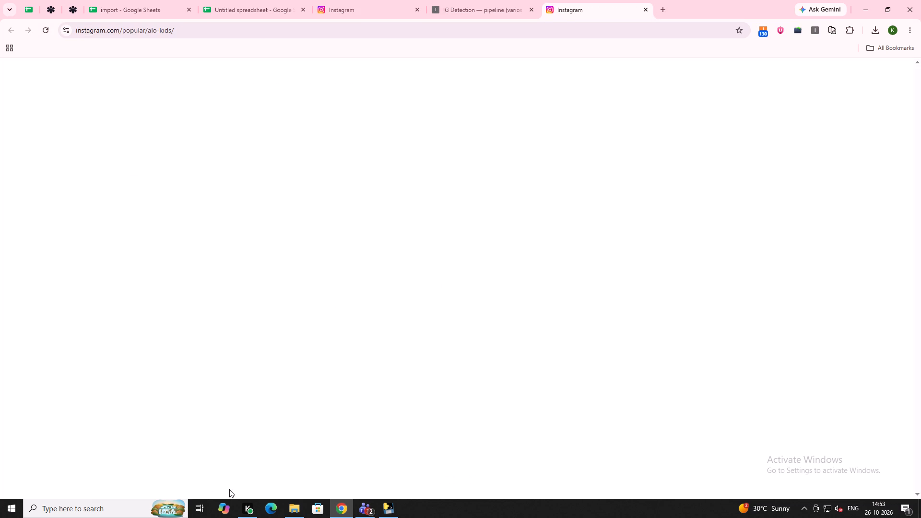